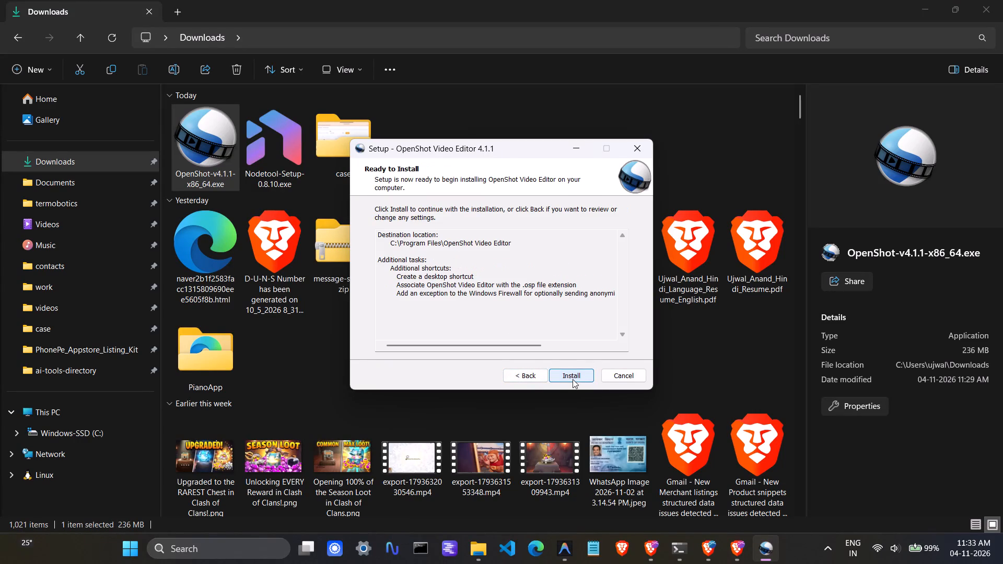
# Look in on the Brave browser and Antigravity IDE, and return to the OpenShot Video Editor 4.1.1 setup to check the installation progress.
pyautogui.click(661, 562)
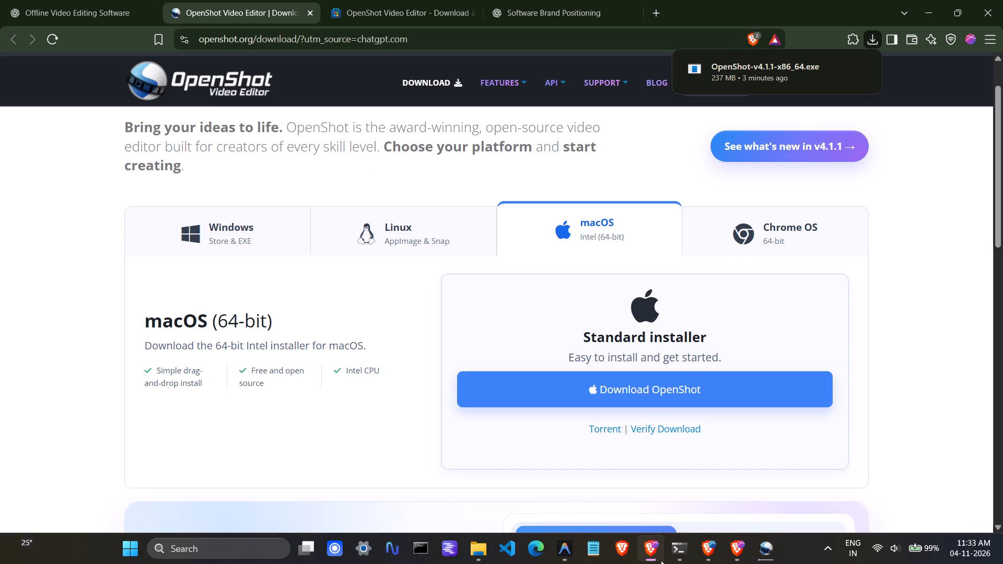
pyautogui.click(573, 544)
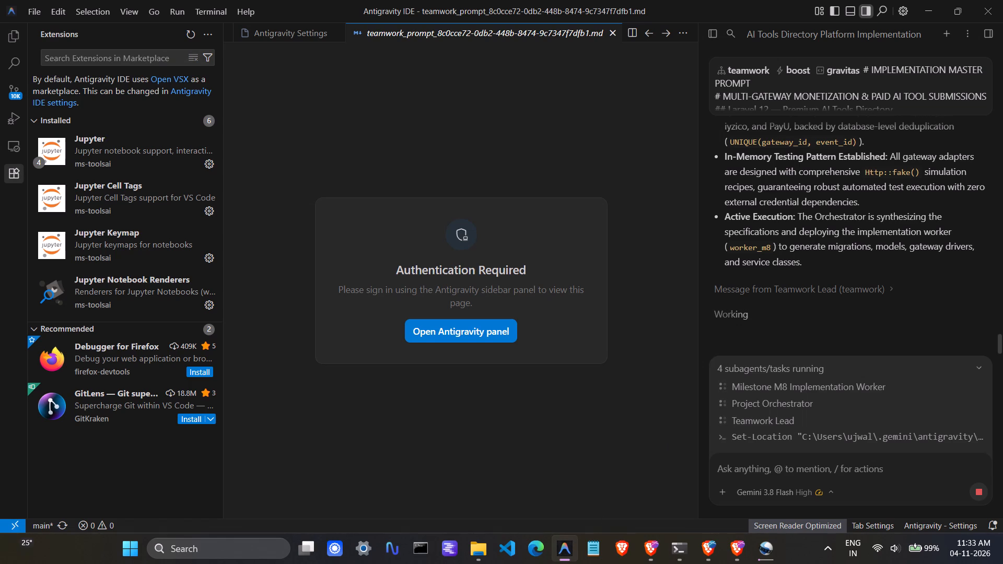
pyautogui.click(771, 546)
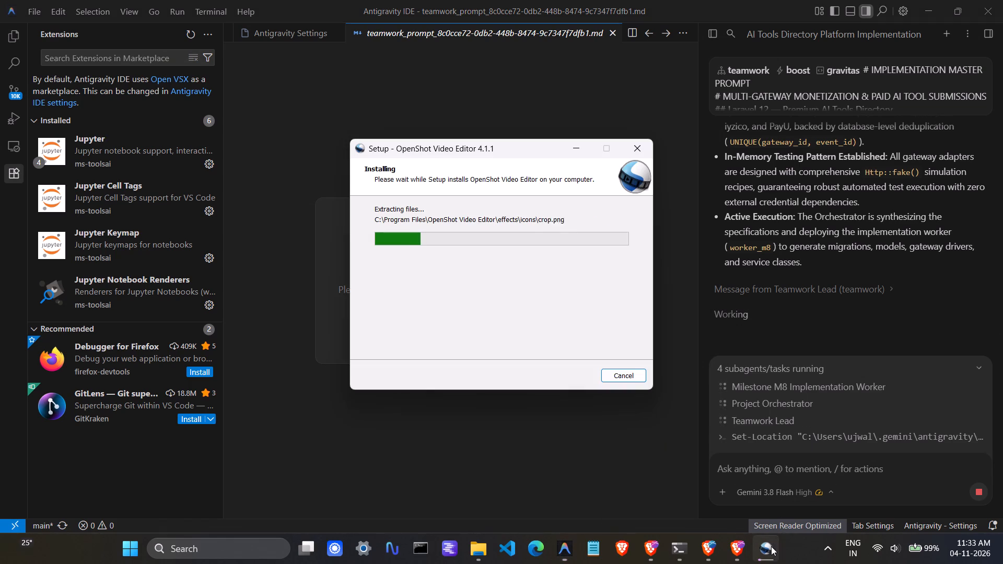
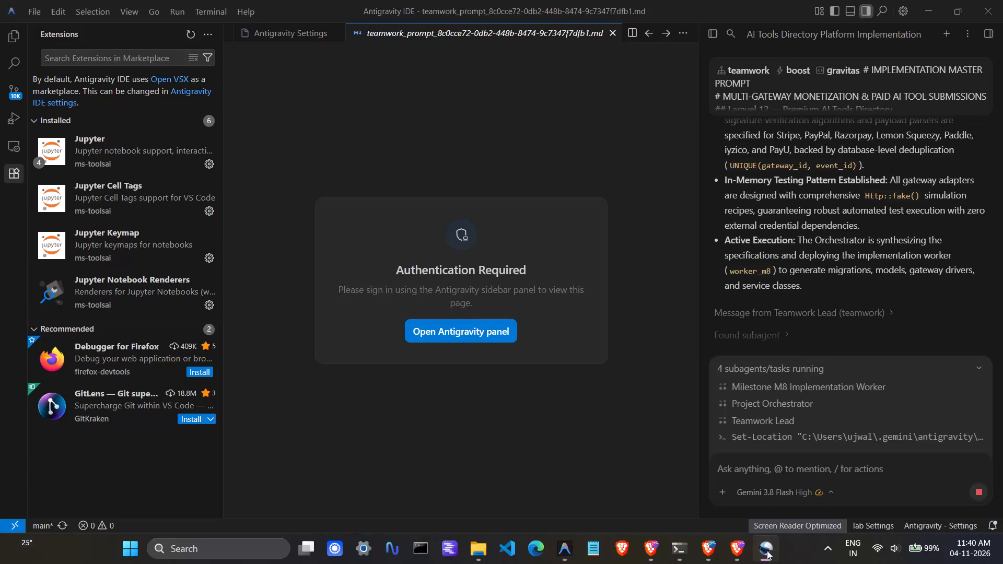
# Minimize all open windows to show the desktop, and refresh it.
pyautogui.click(924, 0)
pyautogui.click(924, 0)
pyautogui.click(924, 0)
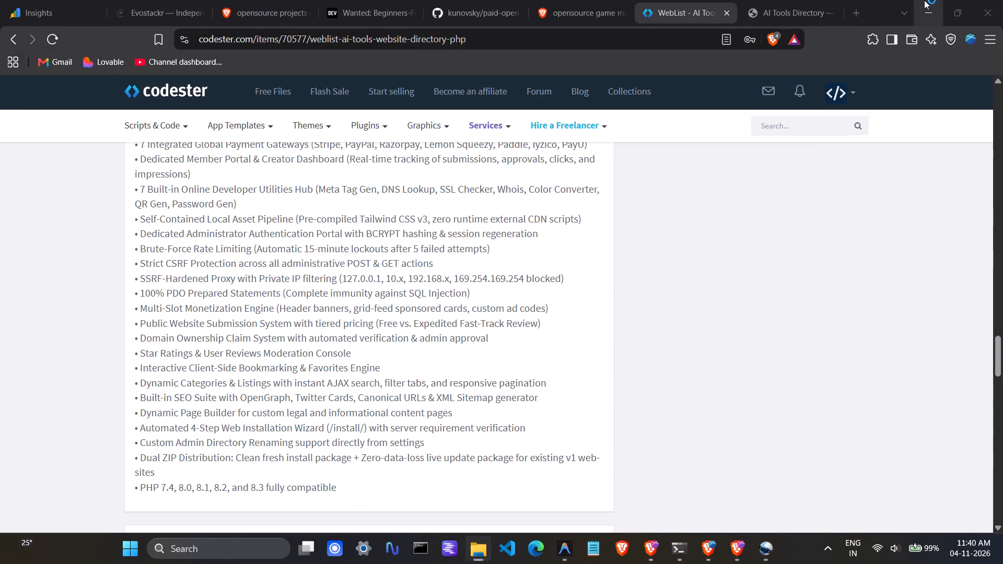
pyautogui.click(924, 0)
pyautogui.click(924, 0)
pyautogui.click(924, 0)
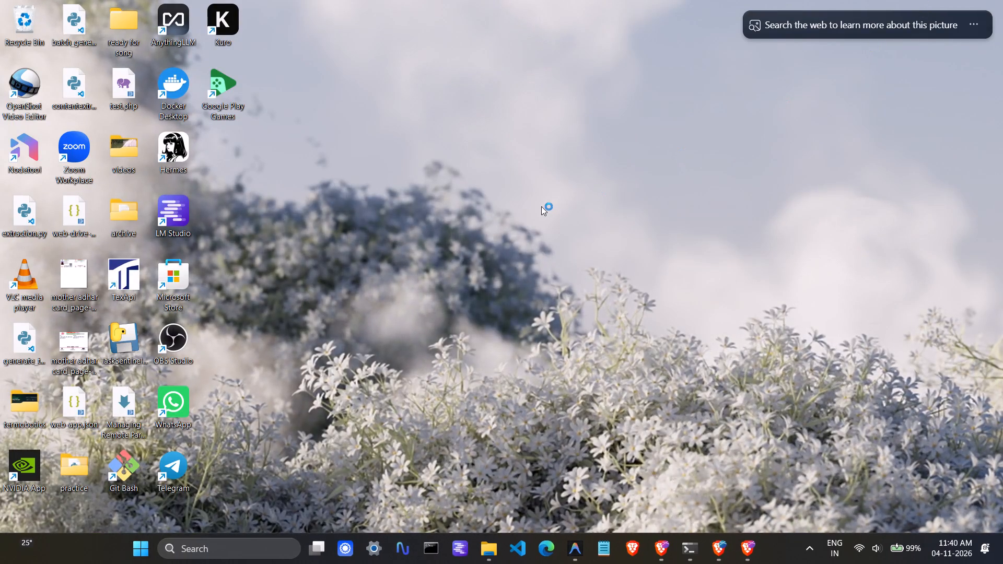
pyautogui.rightClick(541, 206)
pyautogui.click(602, 248)
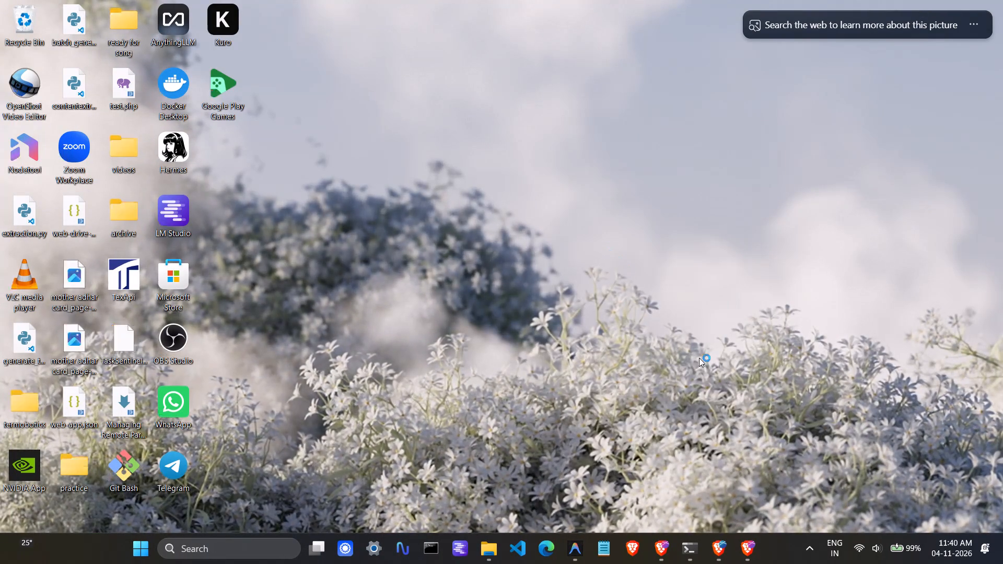
# Look in on the open Brave browser windows, and return to the desktop.
pyautogui.click(735, 540)
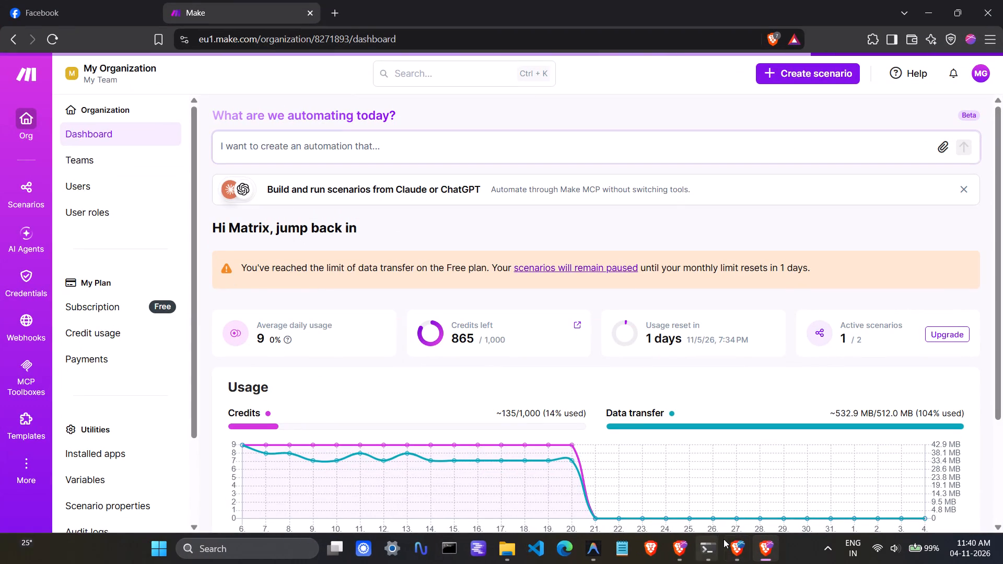
pyautogui.click(724, 539)
pyautogui.click(690, 542)
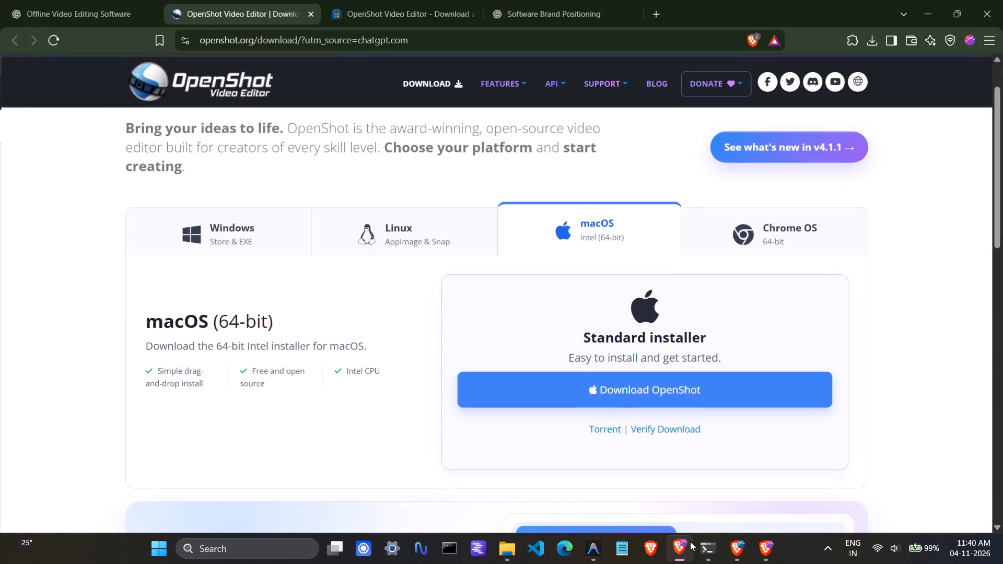
pyautogui.click(936, 0)
pyautogui.doubleClick(936, 0)
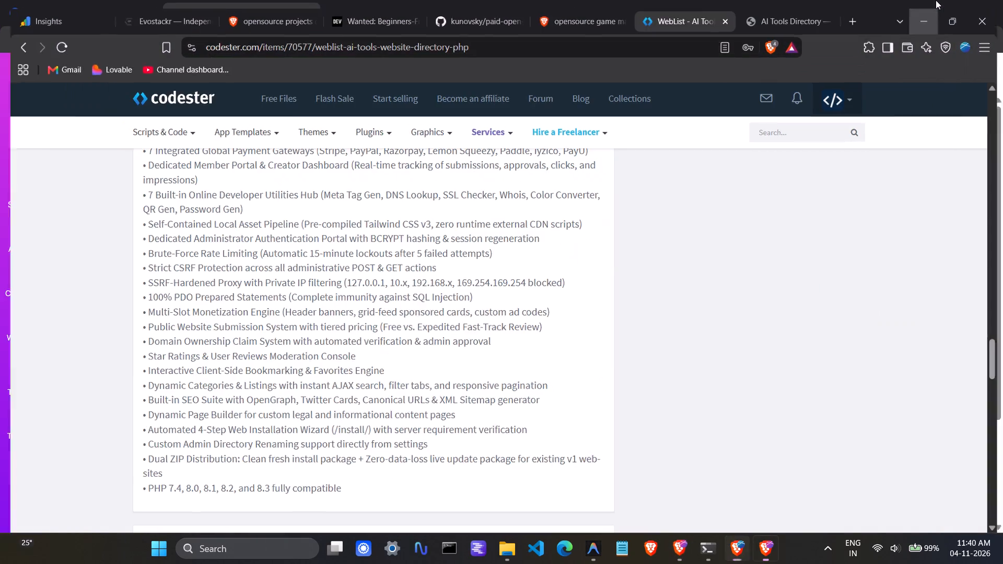
pyautogui.click(936, 0)
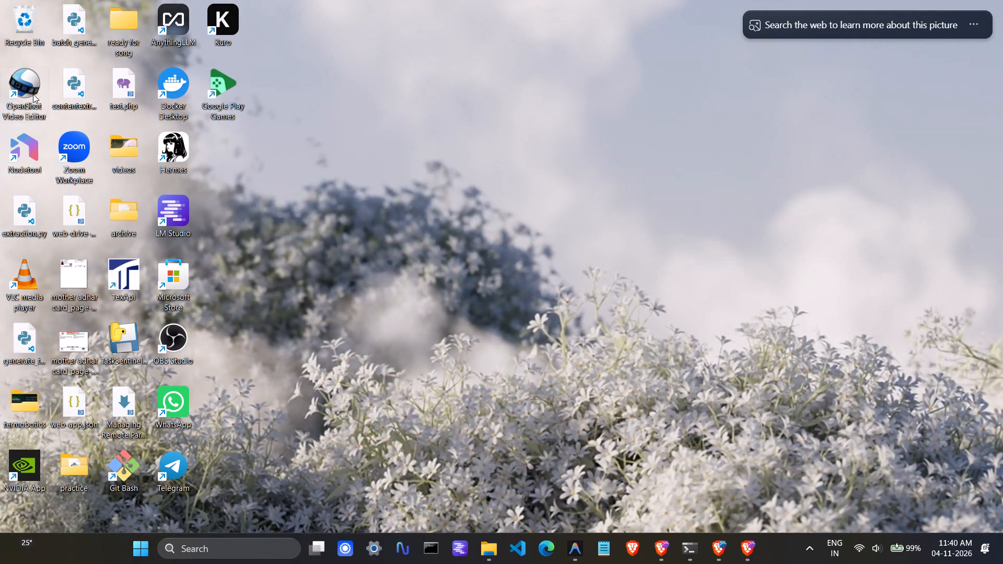
# Launch OpenShot Video Editor from its desktop shortcut and maximize its window.
pyautogui.doubleClick(29, 79)
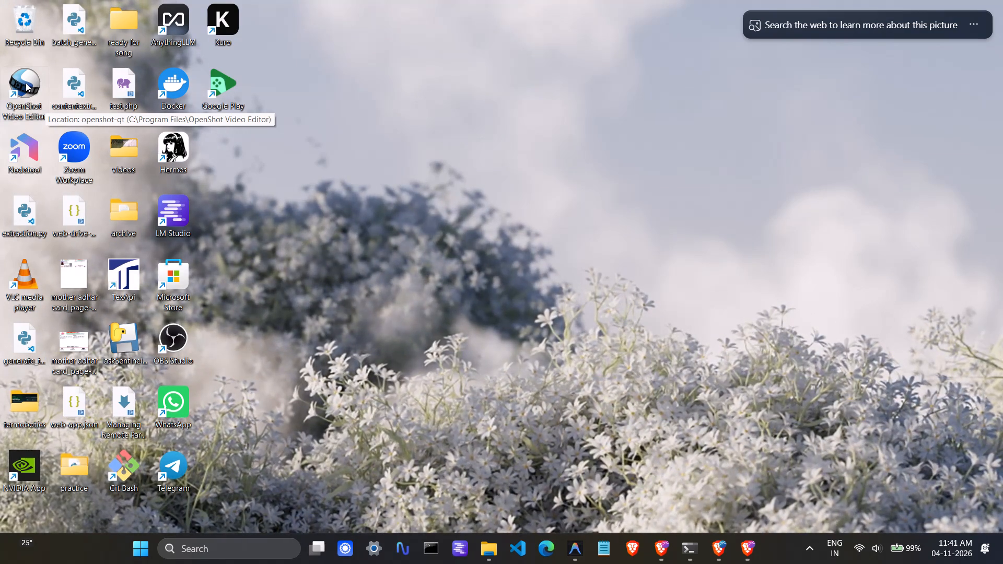
pyautogui.doubleClick(26, 83)
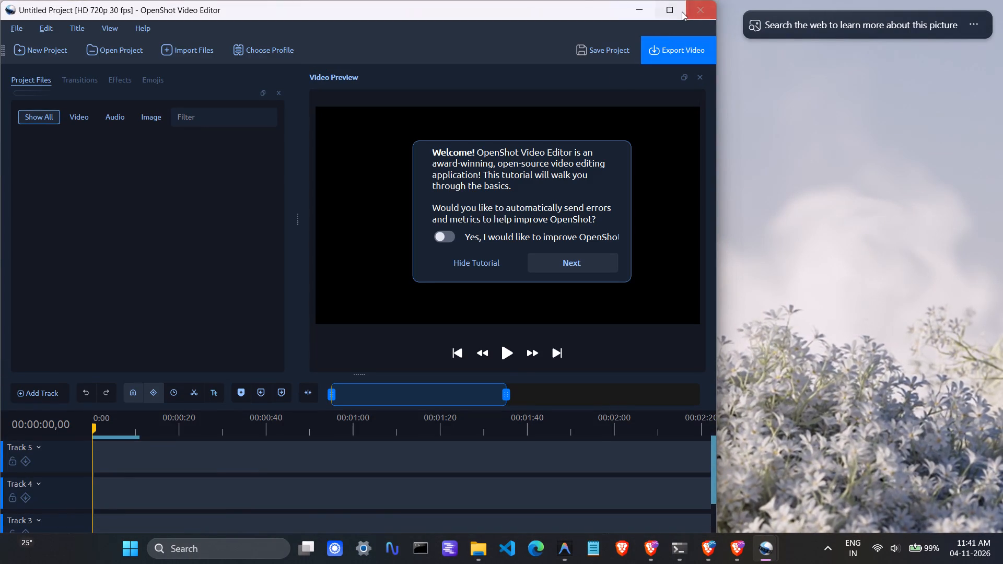
pyautogui.click(665, 11)
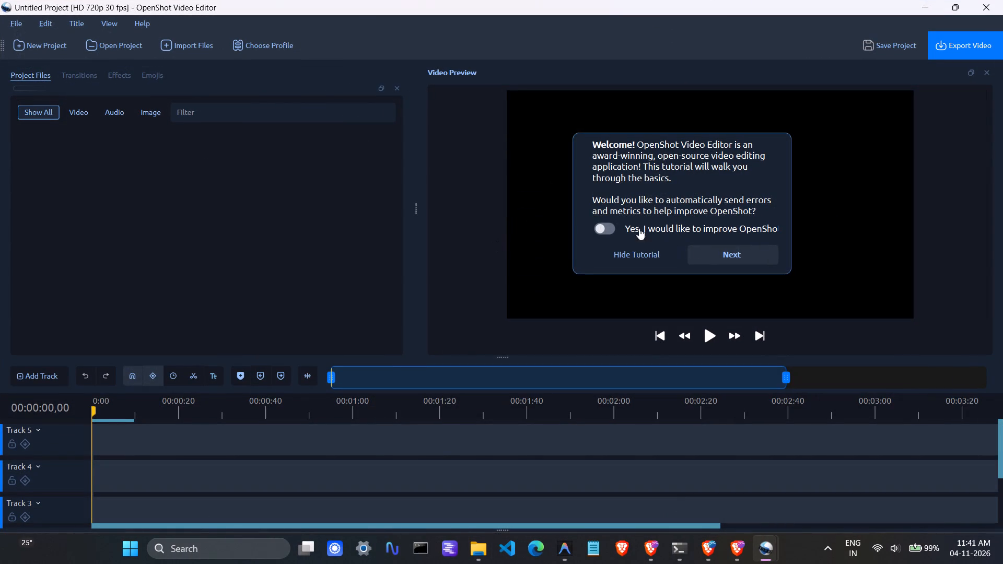
# Opt in to sending errors and metrics to improve OpenShot, and go through the welcome tutorial to its end.
pyautogui.click(610, 221)
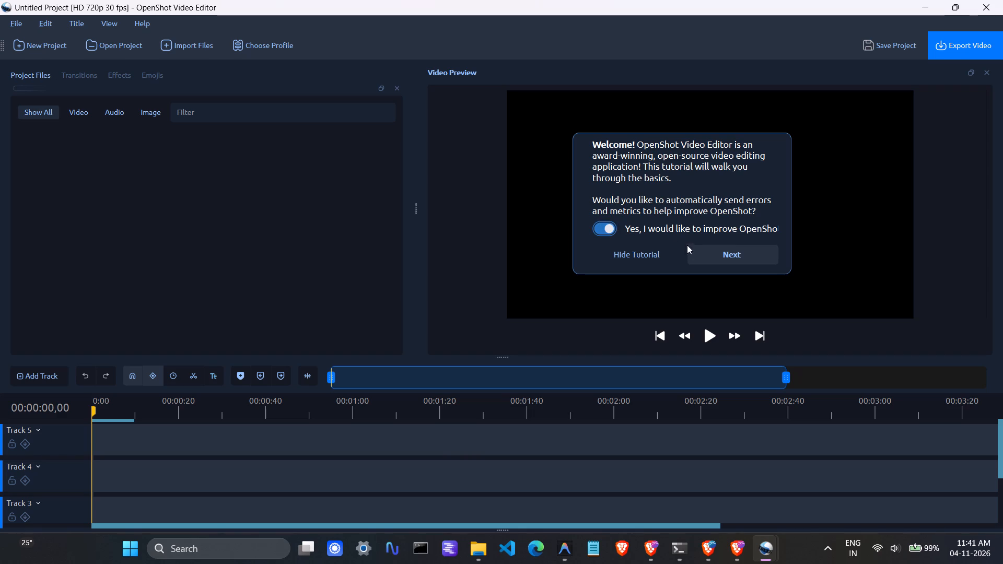
pyautogui.click(701, 267)
pyautogui.click(313, 256)
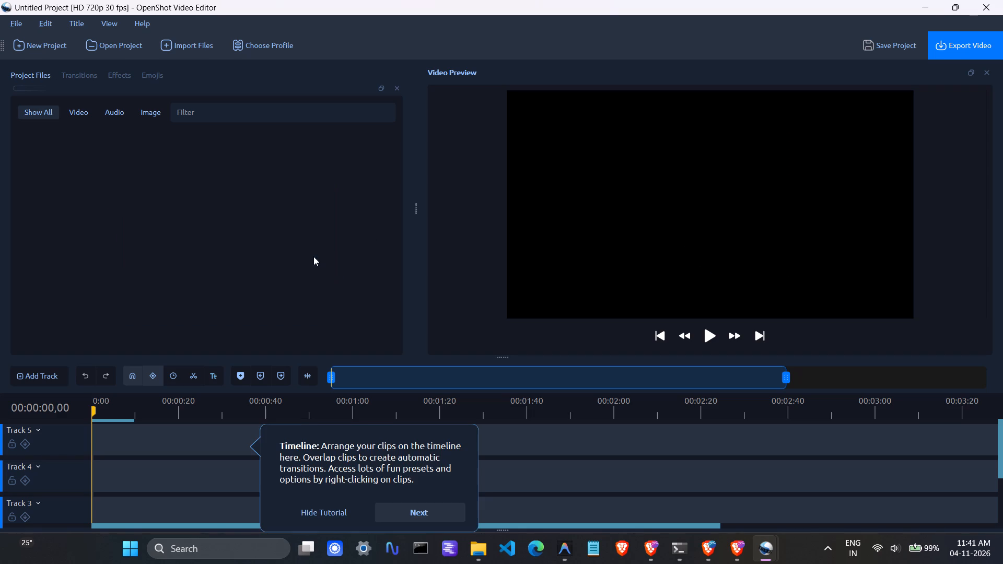
pyautogui.click(403, 508)
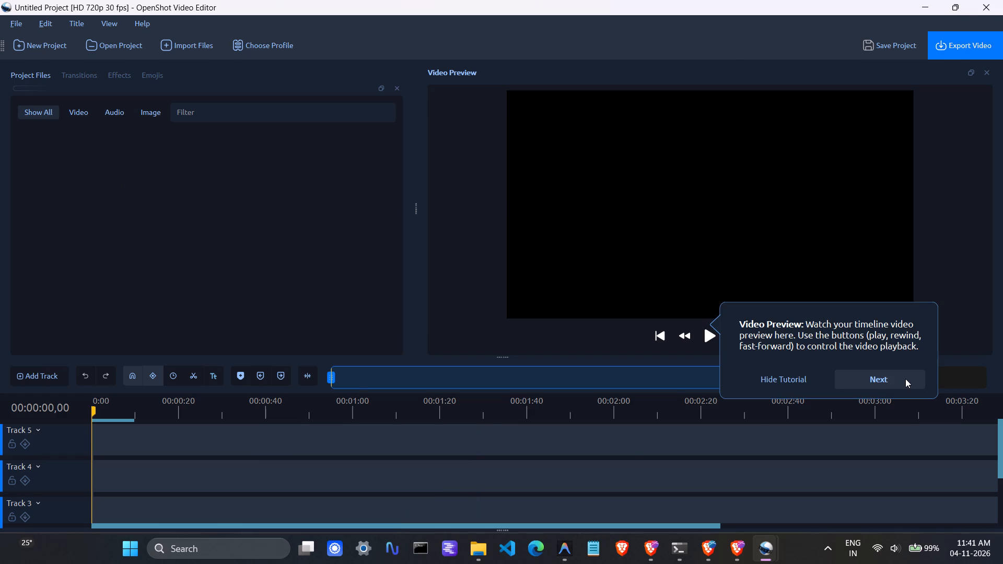
pyautogui.click(905, 379)
pyautogui.click(860, 111)
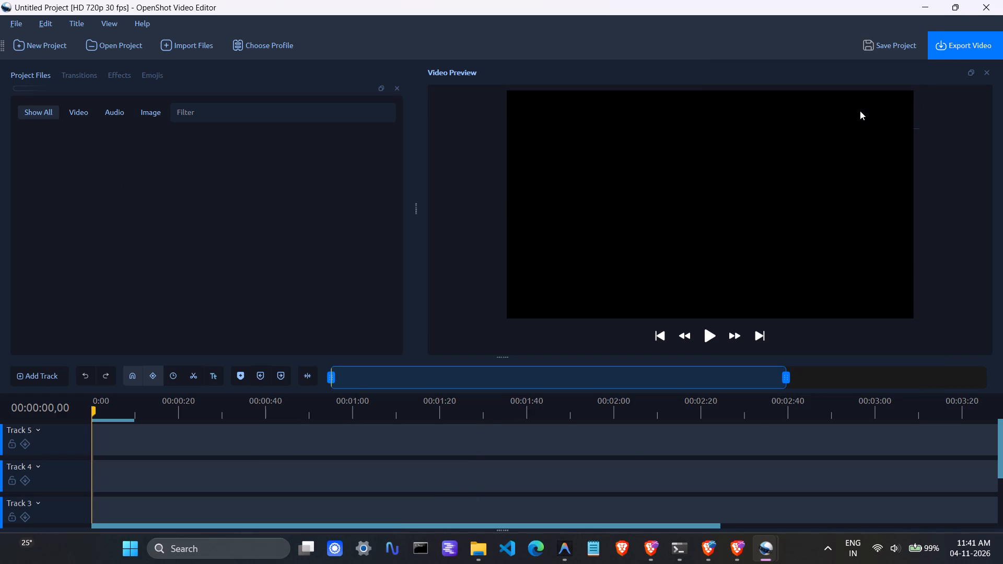
# Start a new project.
pyautogui.click(30, 52)
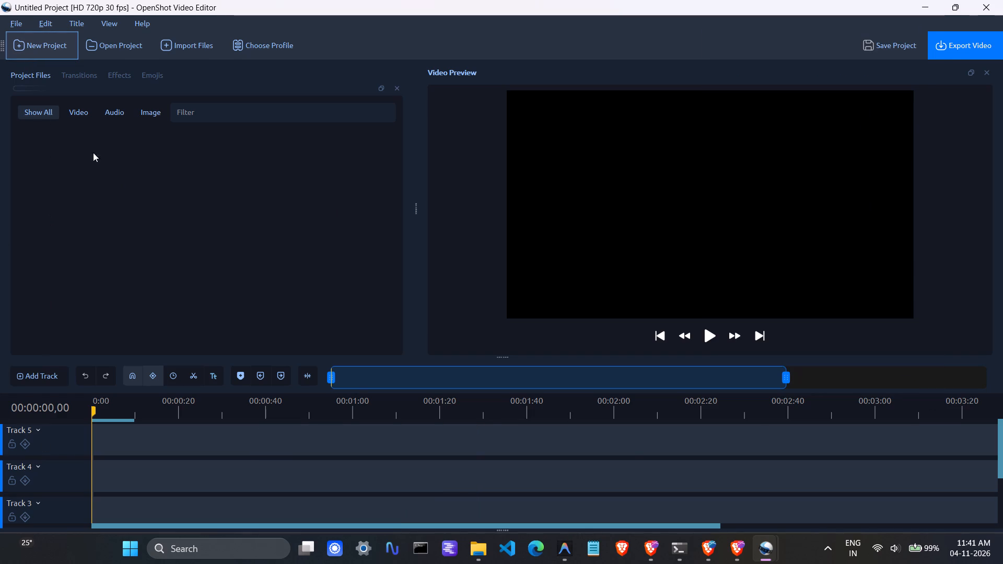
# Import the Calc 1080p and Caress Caress 1080p videos from the workin on folder inside Desktop > videos.
pyautogui.click(186, 43)
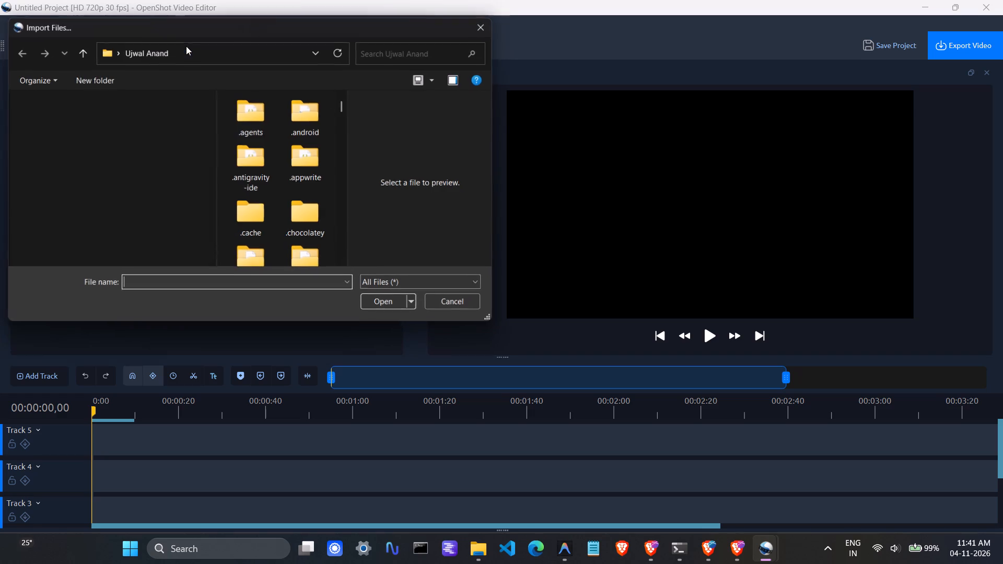
pyautogui.scroll(-2, 93, 181)
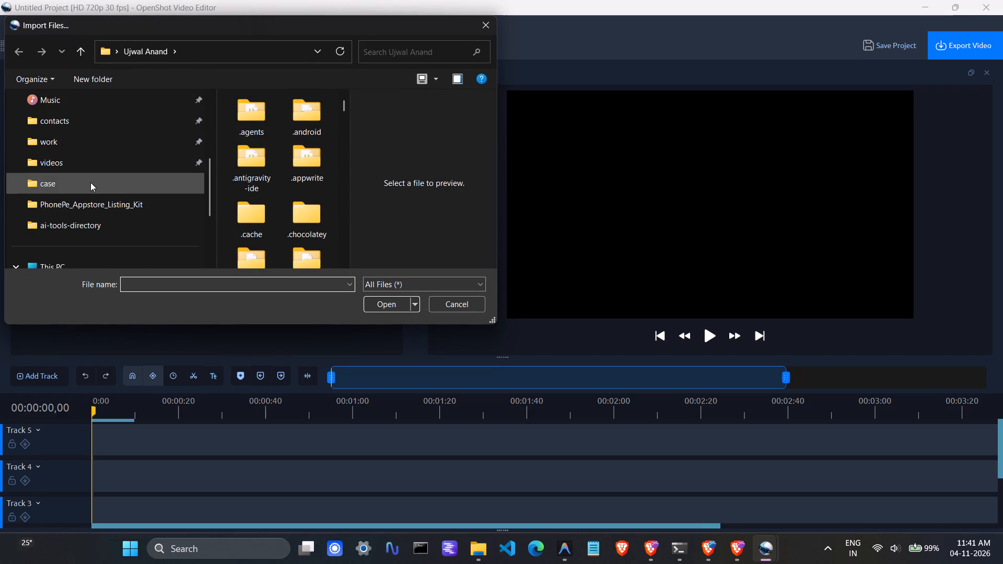
pyautogui.doubleClick(85, 165)
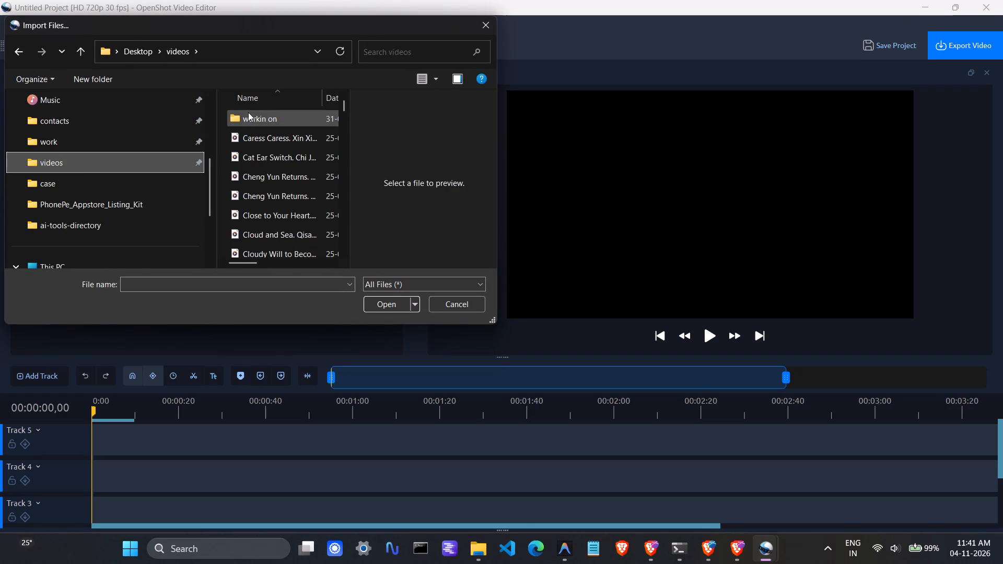
pyautogui.doubleClick(248, 112)
pyautogui.scroll(-3, 250, 155)
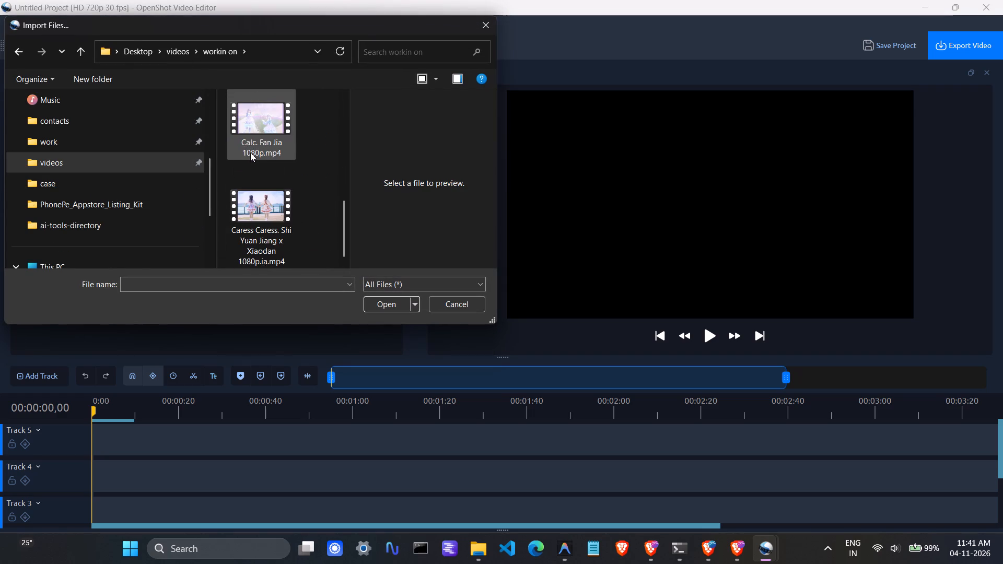
pyautogui.scroll(-2, 250, 152)
pyautogui.moveTo(219, 108); pyautogui.dragTo(316, 255)
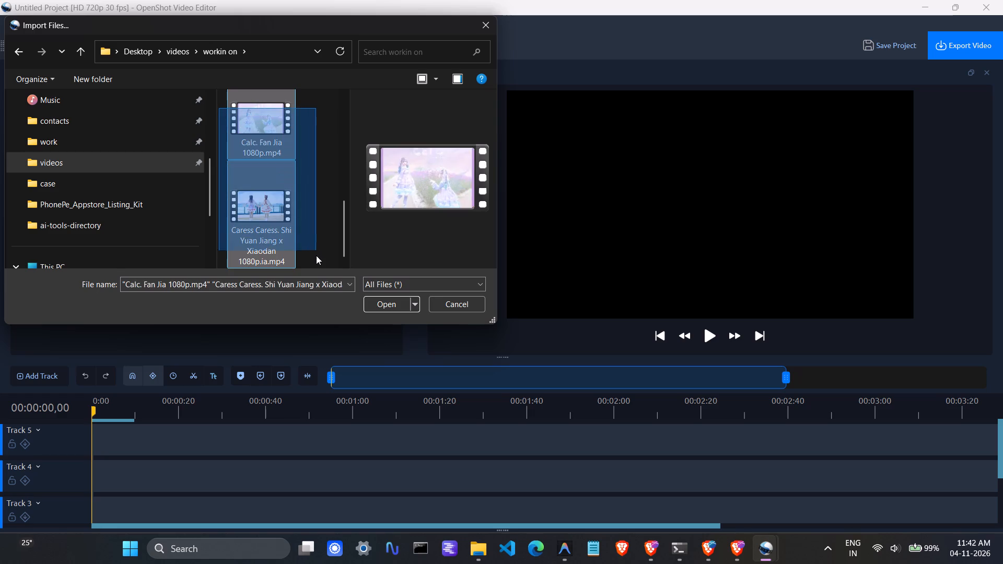
pyautogui.moveTo(316, 255); pyautogui.dragTo(317, 256)
pyautogui.click(402, 305)
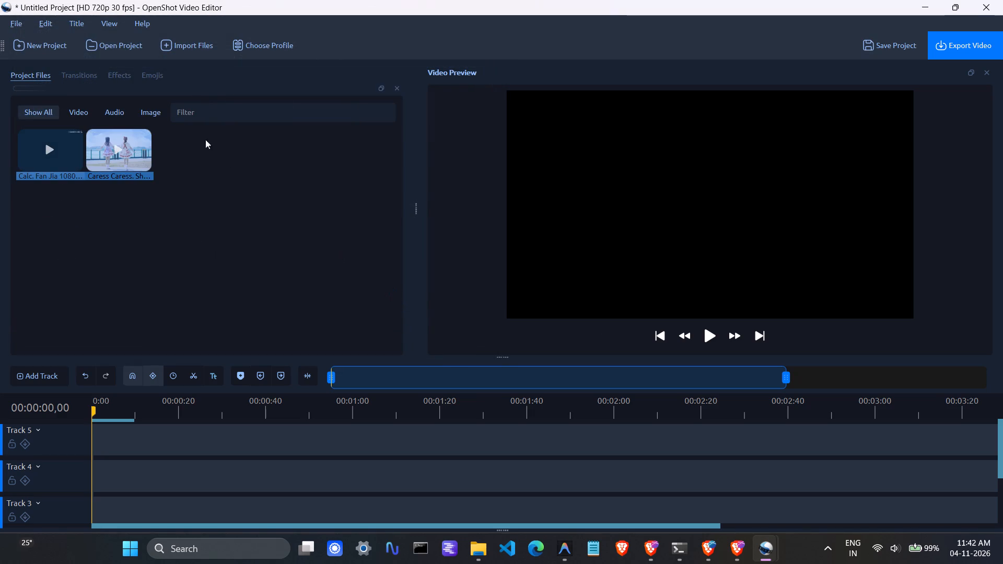
# Reopen the file import dialog to see the workin on folder.
pyautogui.click(170, 49)
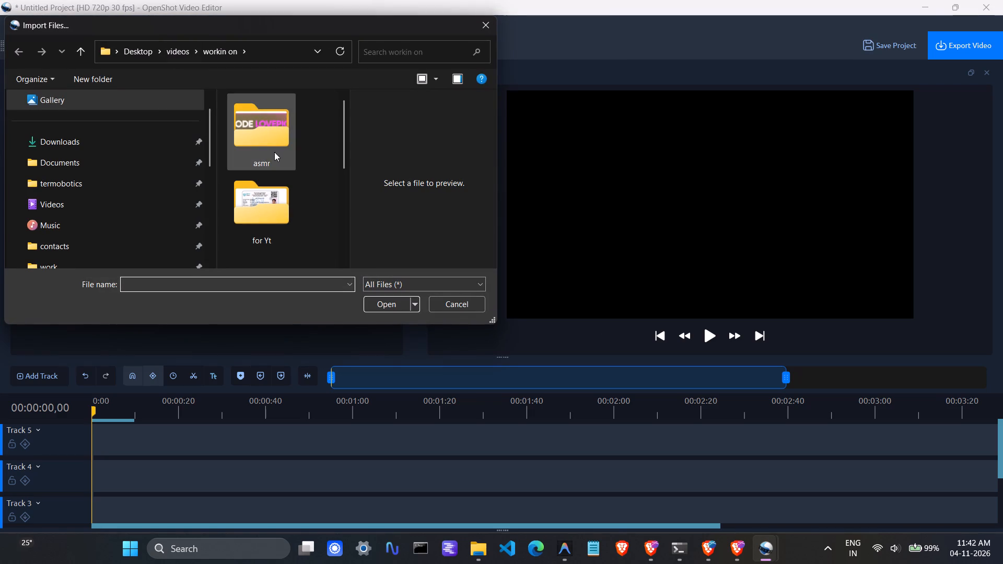
# In File Explorer, move the first eight videos of the videos folder, Caress Caress through Club Broken Heart, into the workin on folder.
pyautogui.click(477, 546)
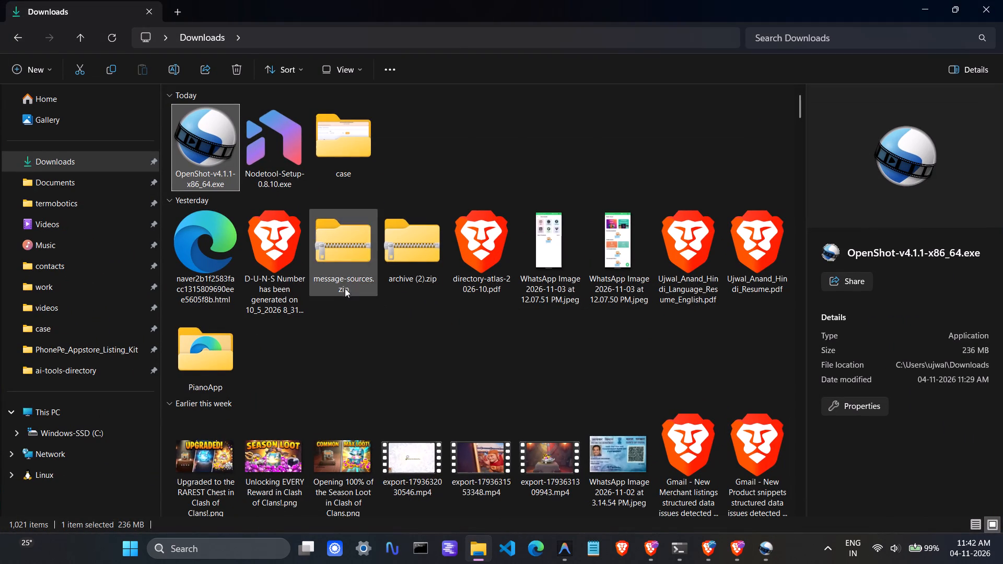
pyautogui.click(35, 309)
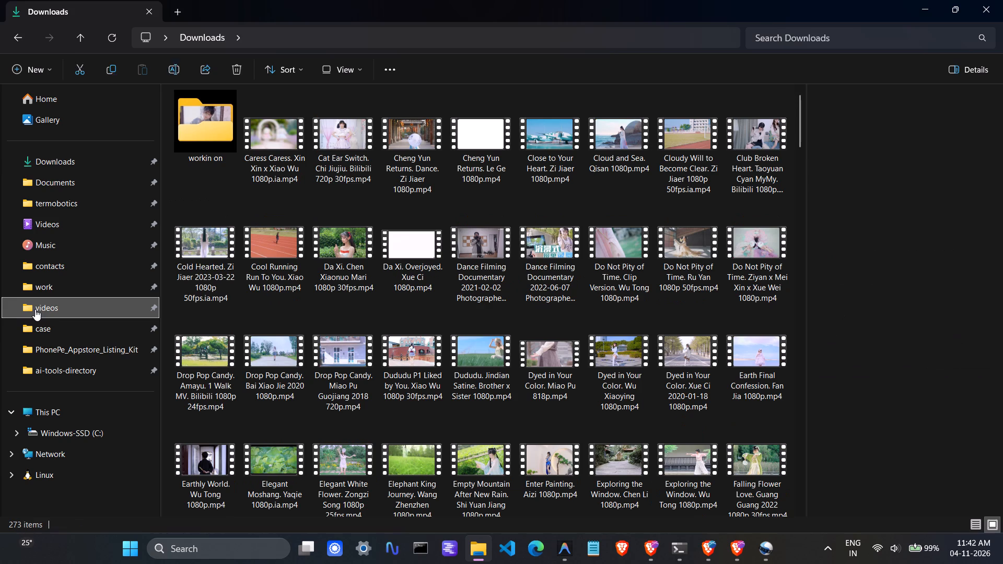
pyautogui.moveTo(322, 171); pyautogui.dragTo(195, 117)
pyautogui.moveTo(272, 150); pyautogui.dragTo(208, 139)
pyautogui.moveTo(252, 140); pyautogui.dragTo(208, 138)
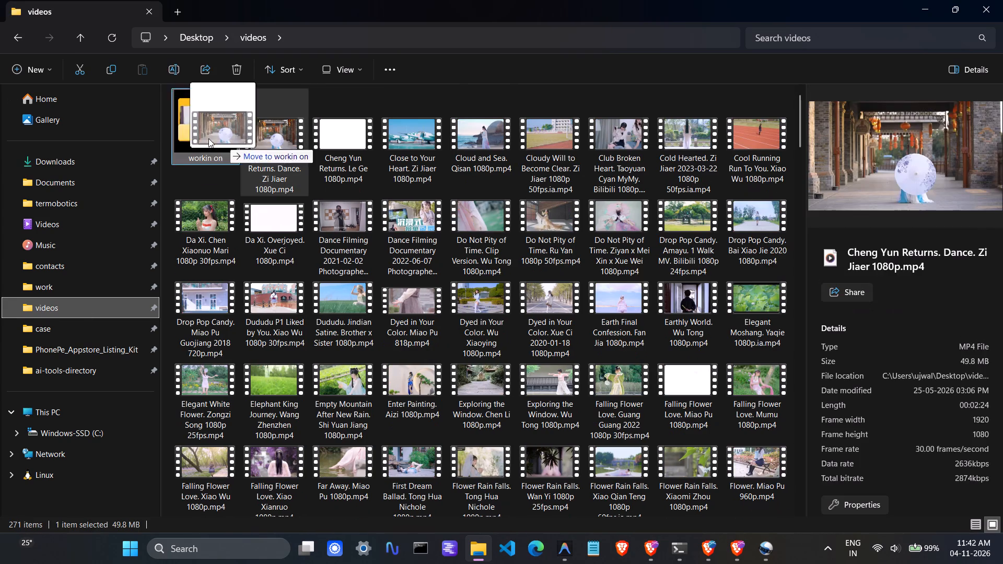
pyautogui.moveTo(208, 138); pyautogui.dragTo(186, 133)
pyautogui.moveTo(257, 146); pyautogui.dragTo(208, 147)
pyautogui.moveTo(261, 156); pyautogui.dragTo(259, 156)
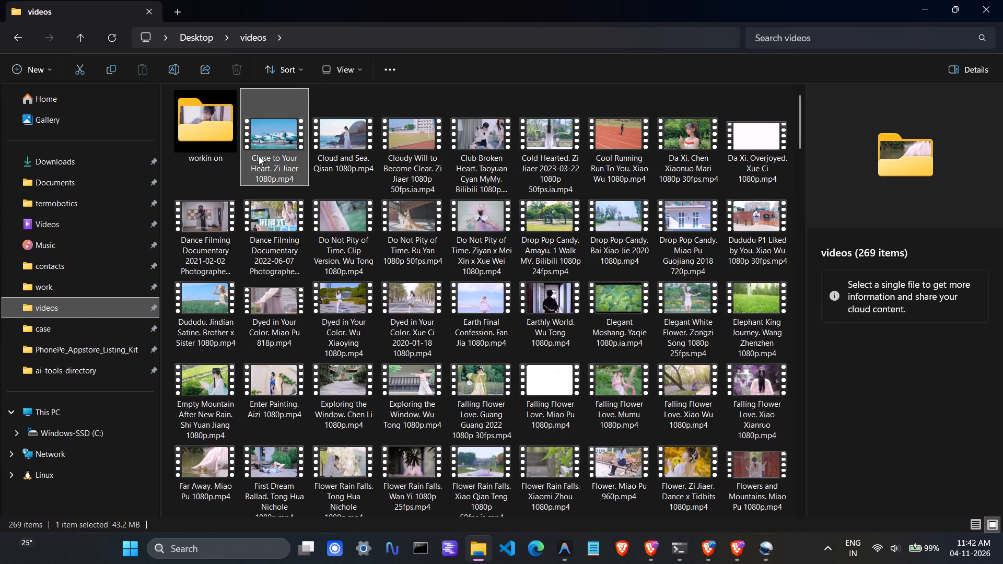
pyautogui.moveTo(259, 156); pyautogui.dragTo(216, 152)
pyautogui.moveTo(273, 164); pyautogui.dragTo(221, 156)
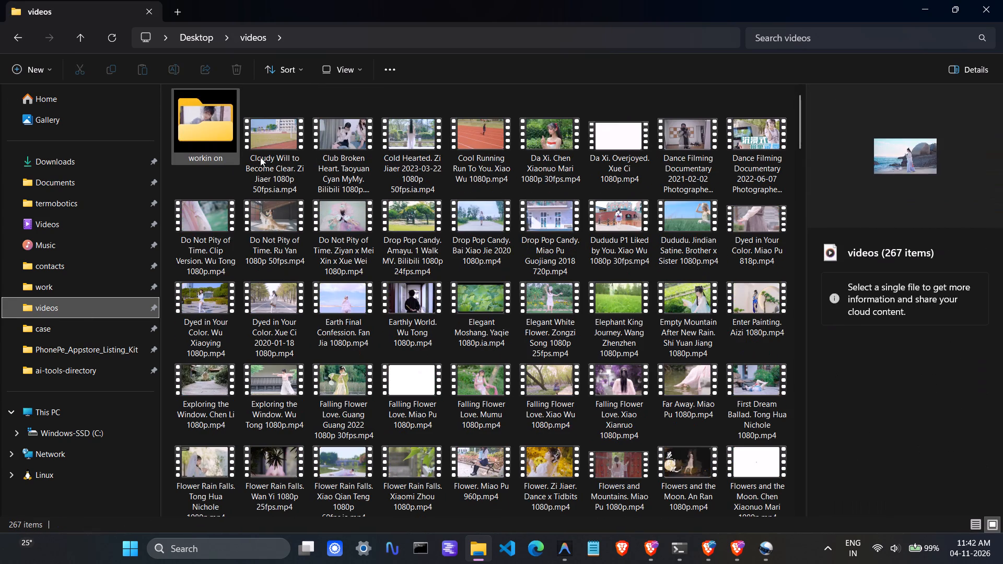
pyautogui.moveTo(263, 155); pyautogui.dragTo(205, 155)
pyautogui.moveTo(252, 155); pyautogui.dragTo(211, 149)
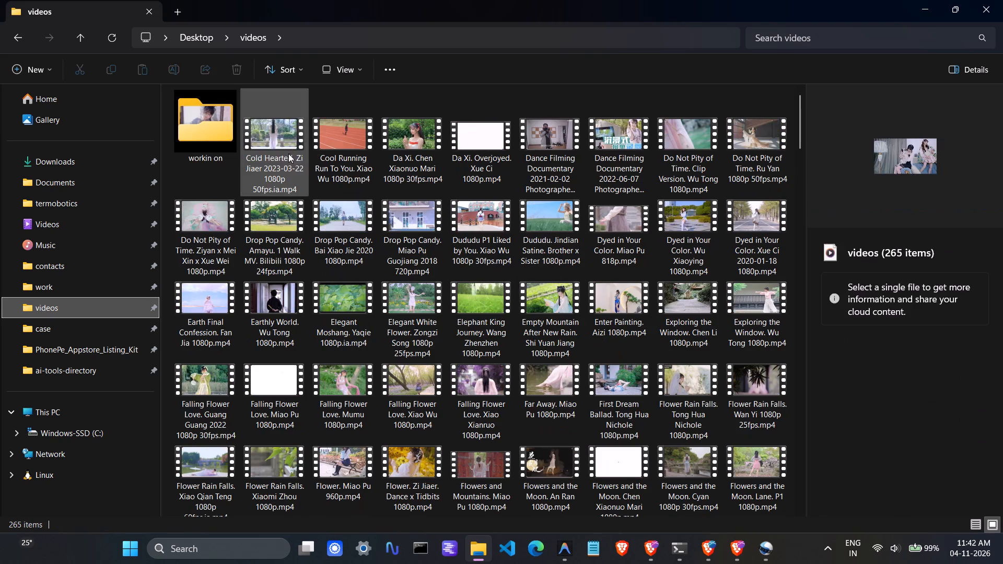
# Move the Cold Hearted, Cool Running, two Da Xi and two Dance Filming Documentary videos into the workin on folder.
pyautogui.moveTo(294, 153); pyautogui.dragTo(218, 150)
pyautogui.moveTo(261, 151); pyautogui.dragTo(216, 154)
pyautogui.moveTo(249, 152); pyautogui.dragTo(206, 151)
pyautogui.moveTo(260, 152); pyautogui.dragTo(235, 152)
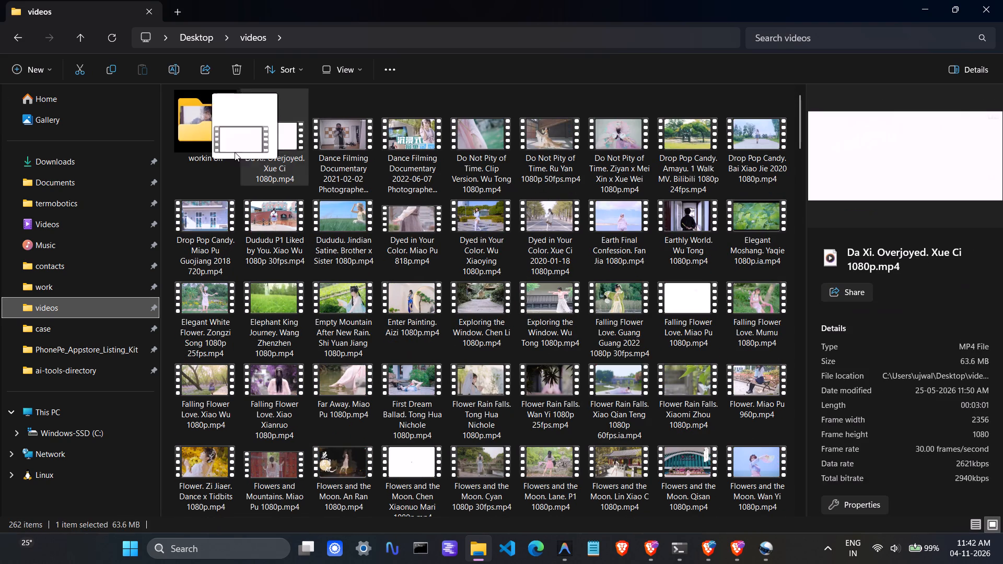
pyautogui.moveTo(235, 152); pyautogui.dragTo(216, 151)
pyautogui.moveTo(260, 153); pyautogui.dragTo(211, 151)
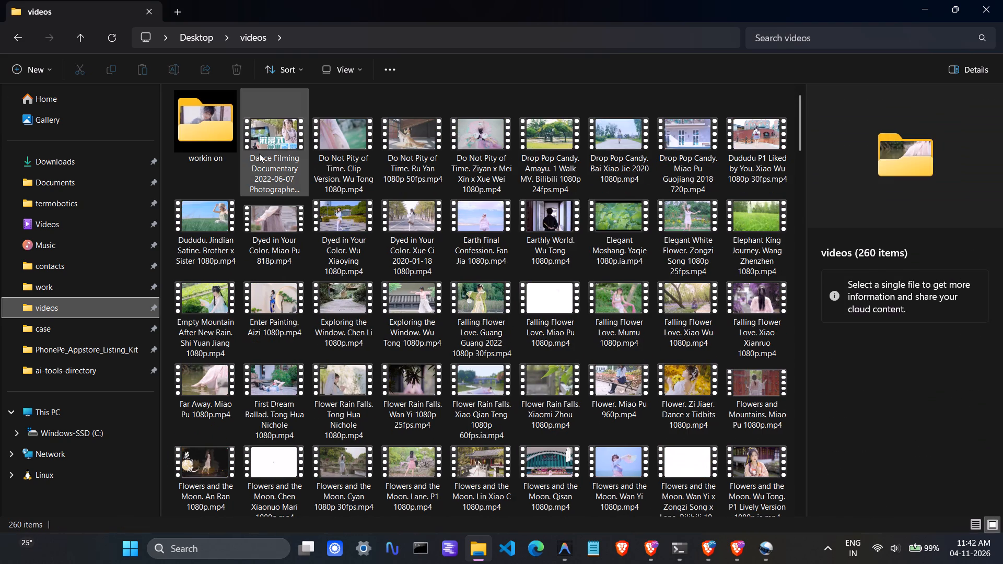
pyautogui.moveTo(261, 152); pyautogui.dragTo(213, 152)
# Open the workin on folder and look through the preview and details of its videos, from Broken Branches Full of Flowers to Dance Filming Documentary.
pyautogui.doubleClick(204, 139)
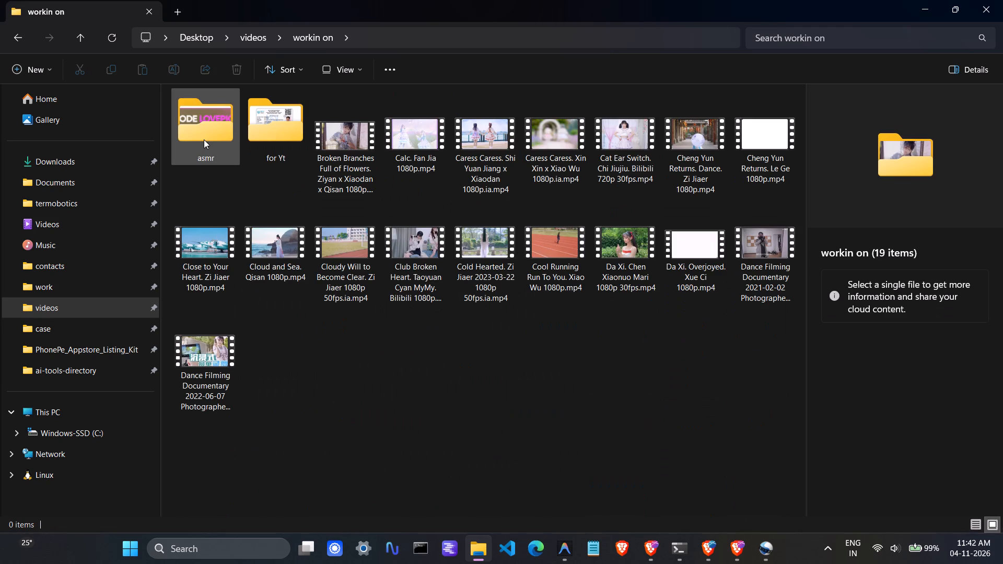
pyautogui.click(336, 158)
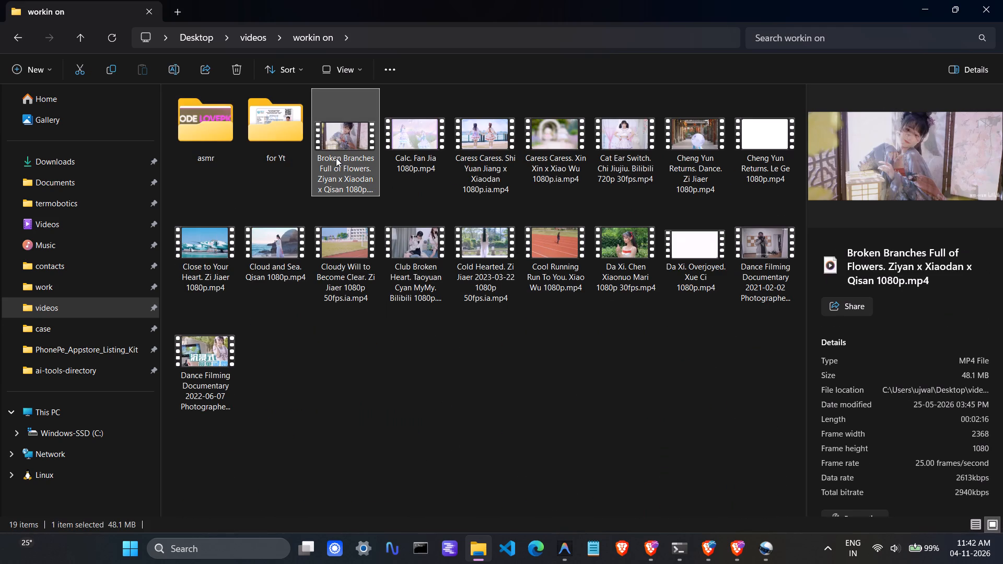
pyautogui.click(426, 155)
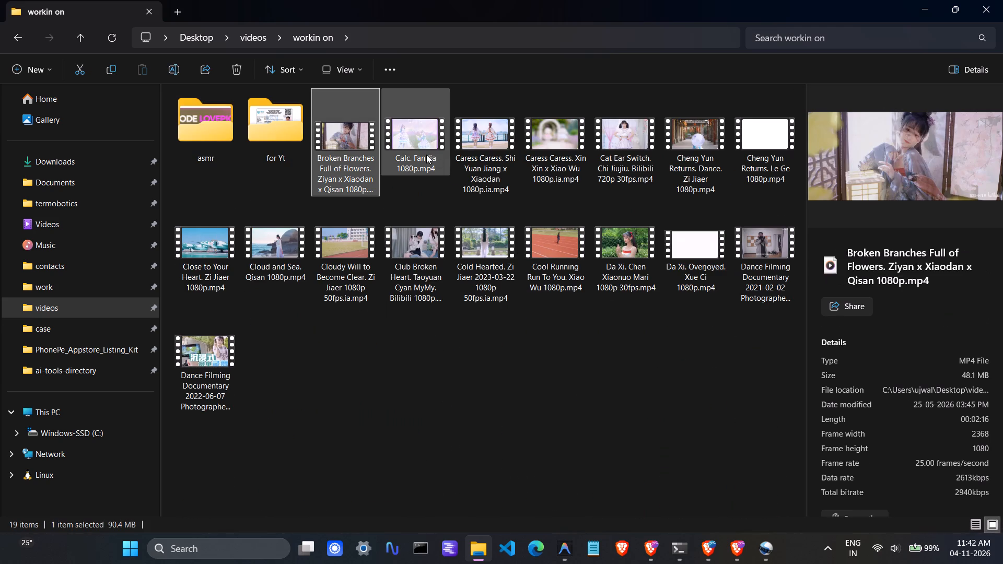
pyautogui.click(461, 160)
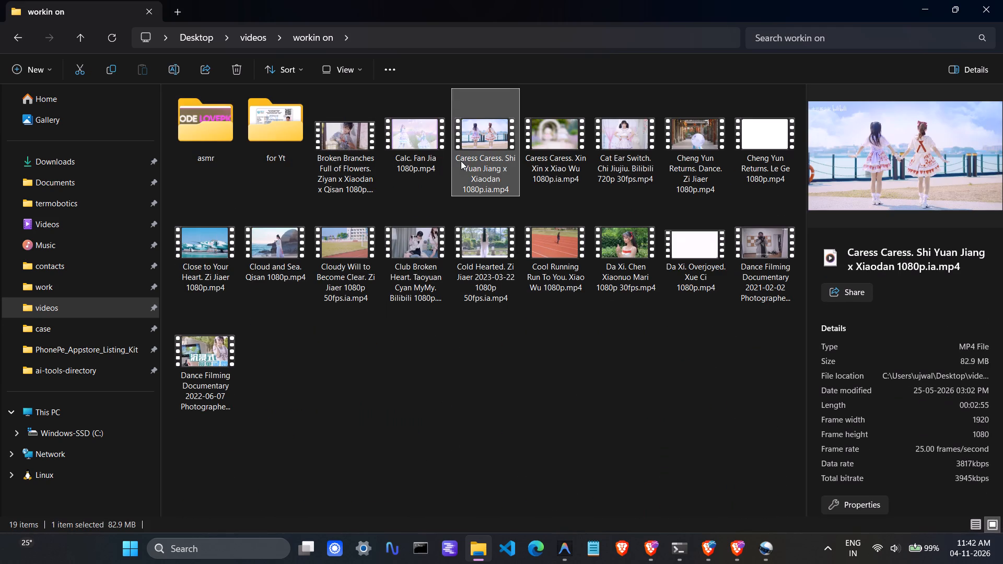
pyautogui.click(544, 141)
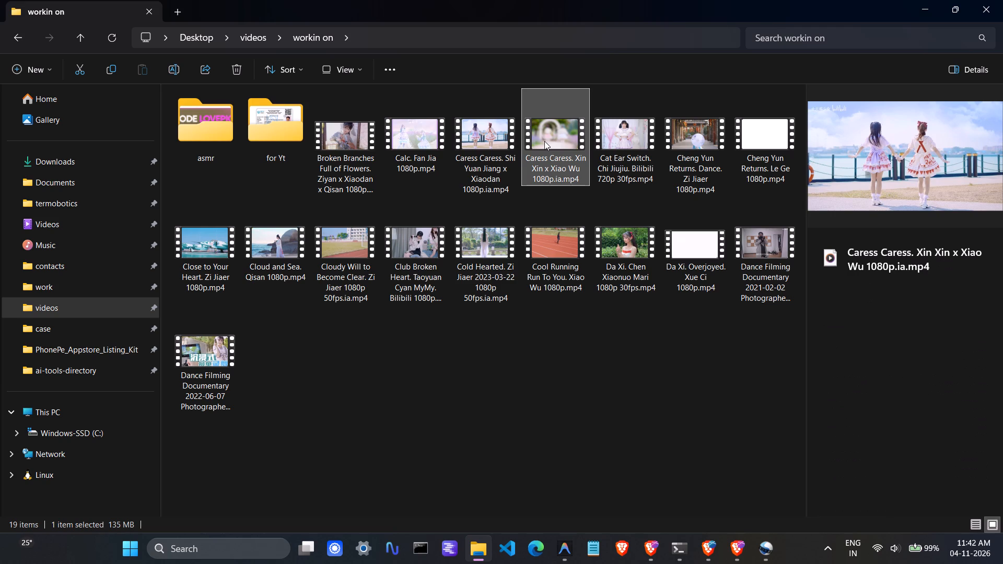
pyautogui.click(614, 145)
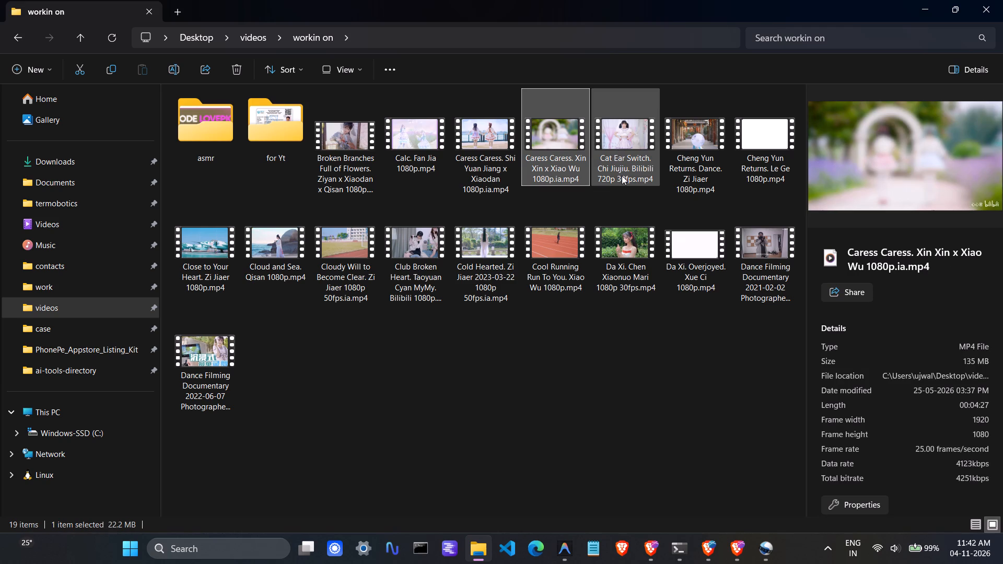
pyautogui.click(705, 166)
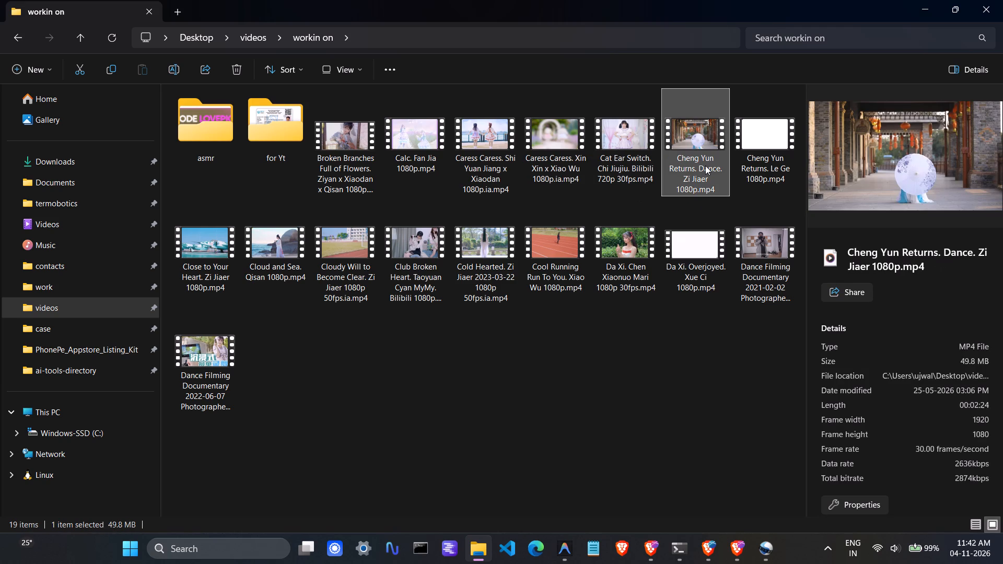
pyautogui.click(747, 148)
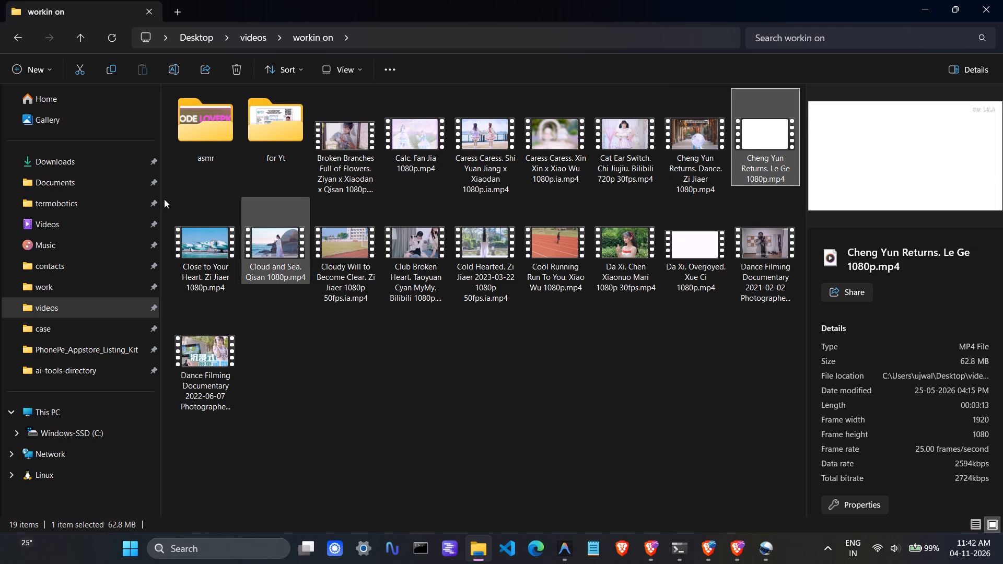
pyautogui.click(191, 233)
pyautogui.click(282, 243)
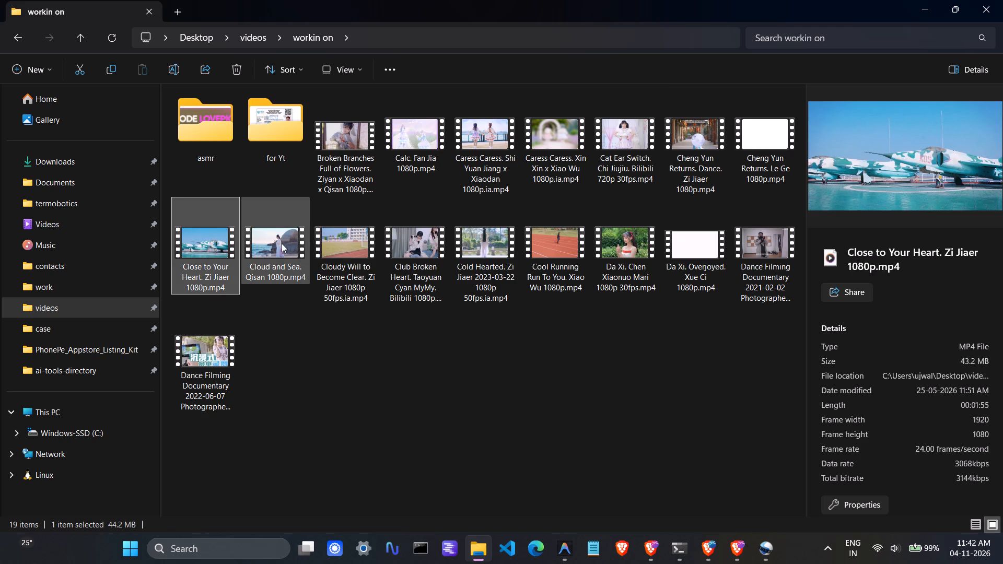
pyautogui.click(353, 249)
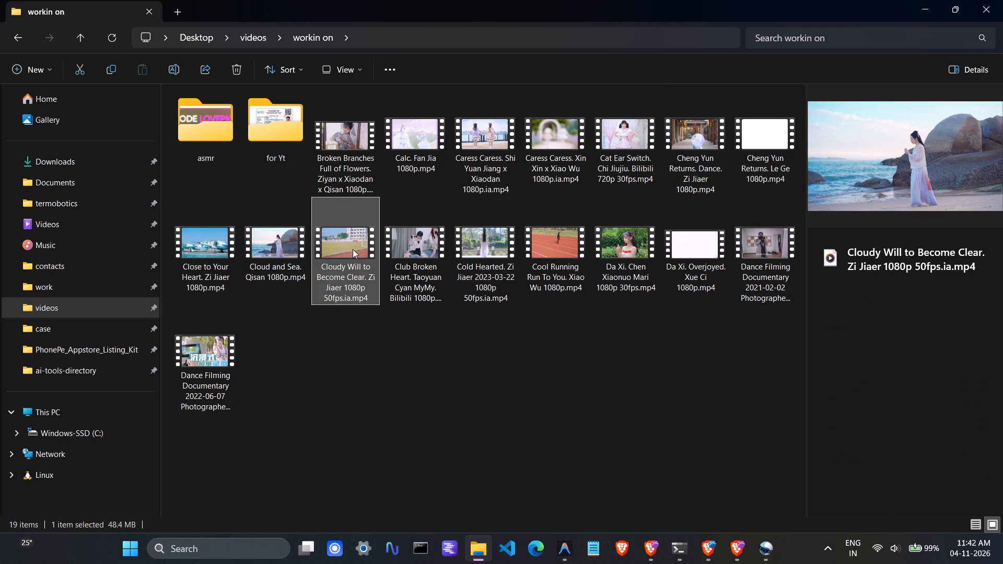
pyautogui.click(390, 253)
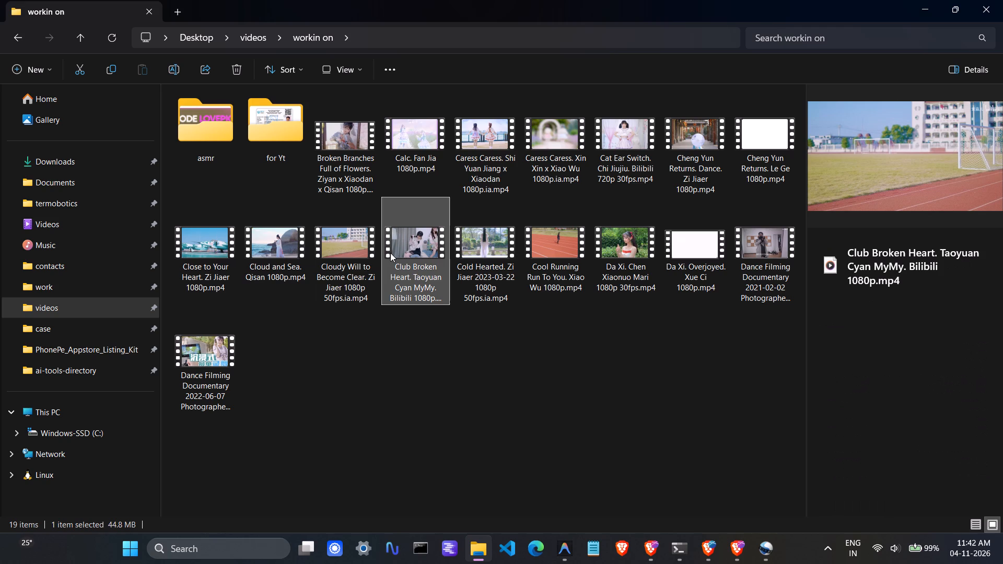
pyautogui.click(469, 257)
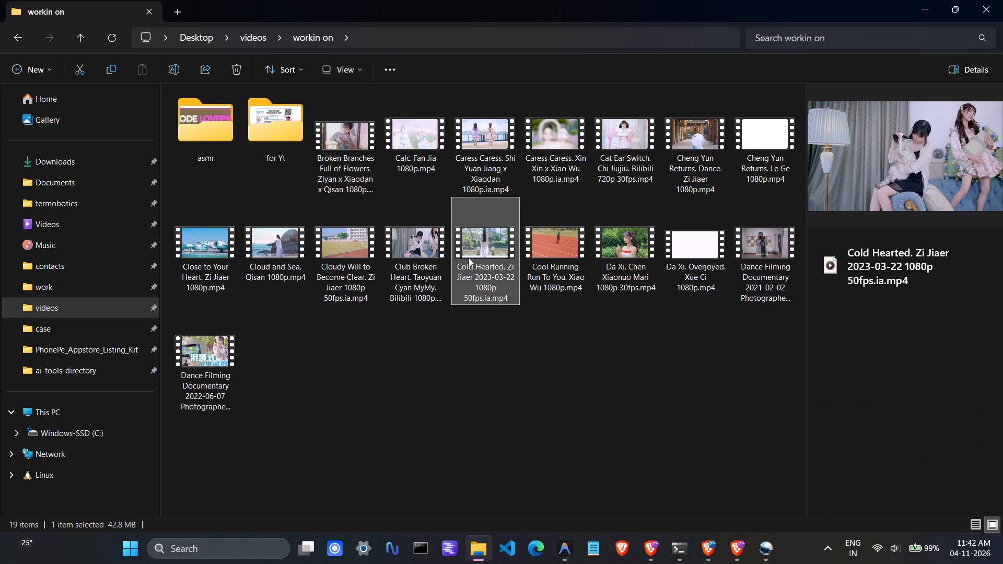
pyautogui.click(539, 261)
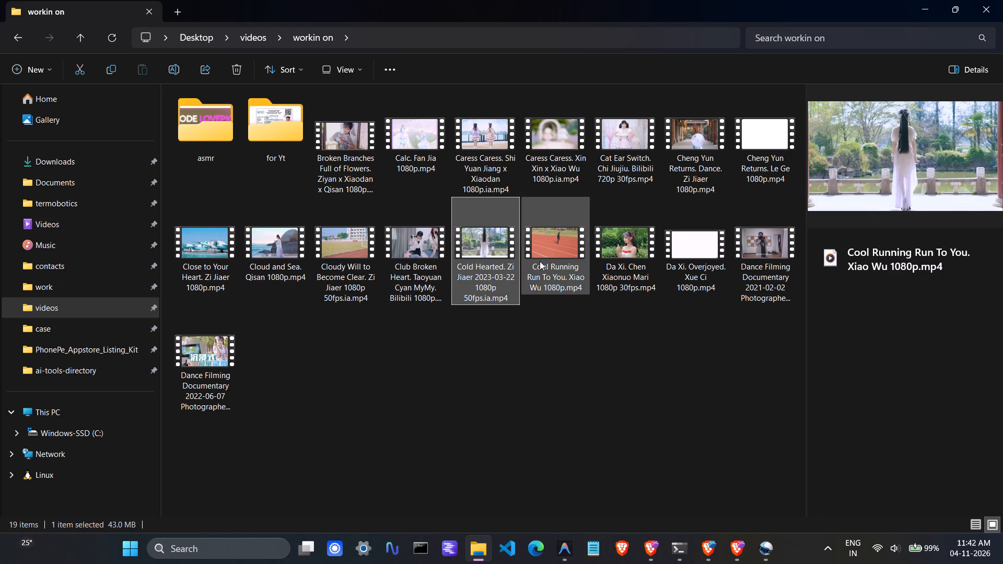
pyautogui.click(605, 241)
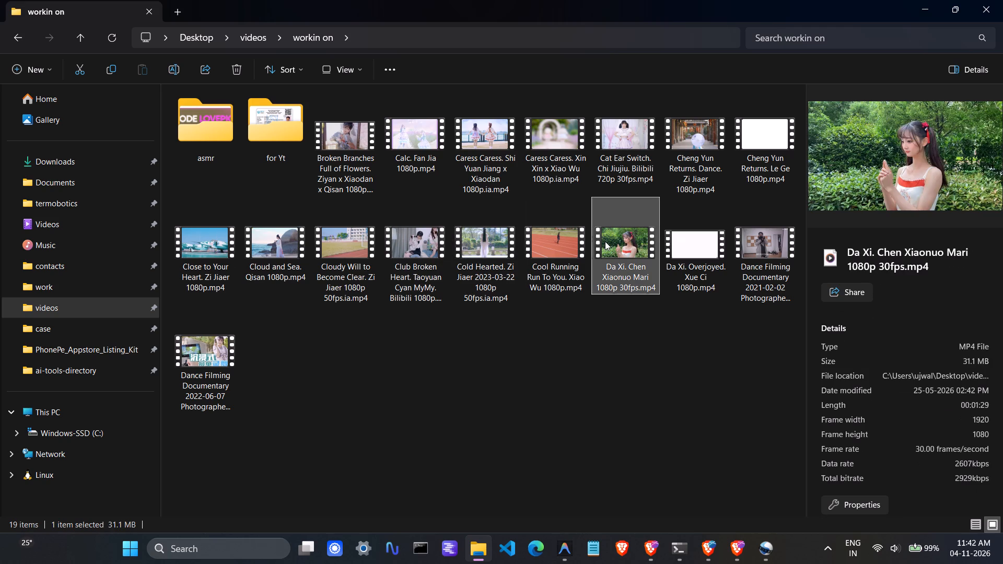
pyautogui.click(688, 248)
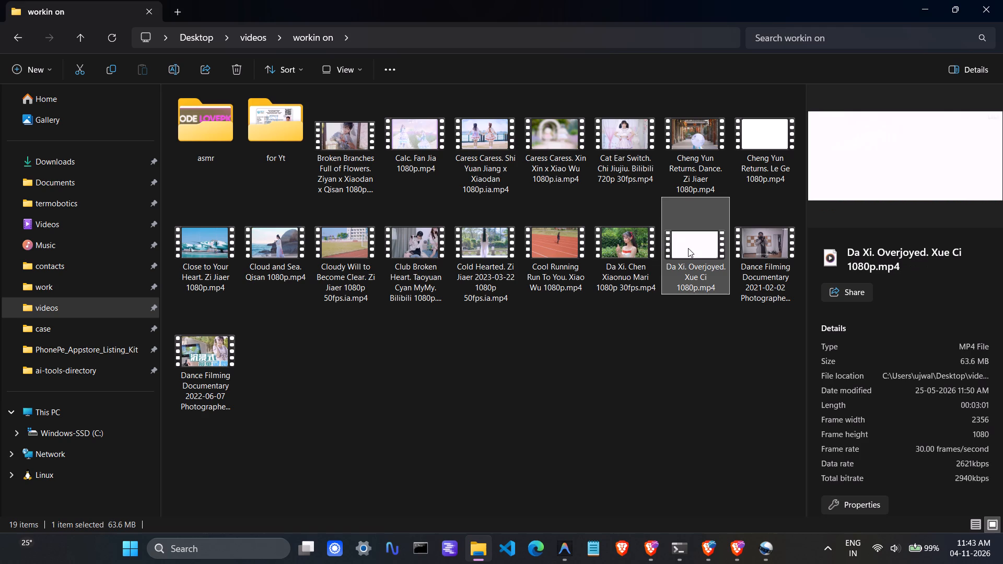
pyautogui.click(751, 248)
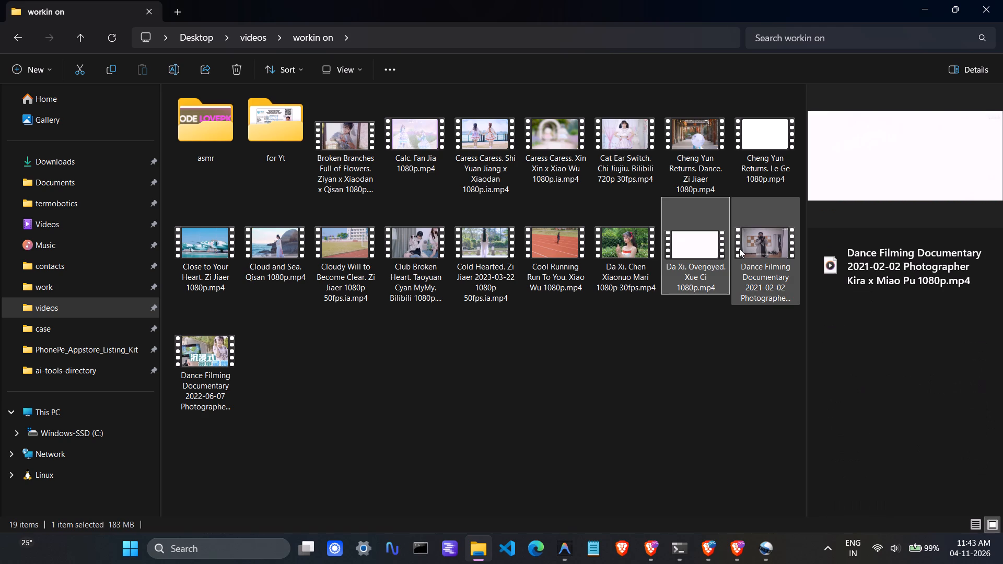
pyautogui.click(224, 362)
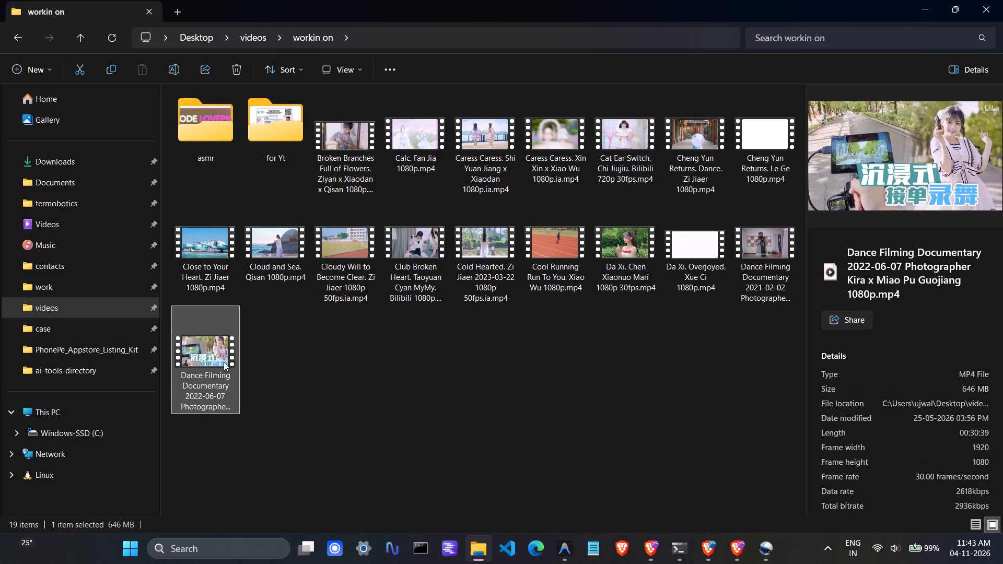
# Switch back to OpenShot, dismiss the open file import dialog and close the Project Files panel.
pyautogui.click(928, 4)
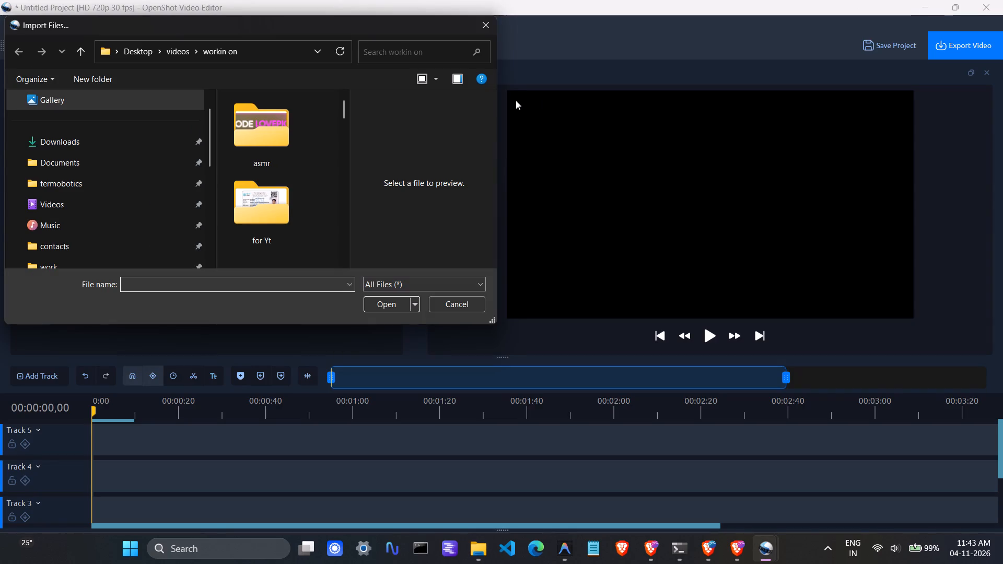
pyautogui.click(492, 30)
pyautogui.click(129, 146)
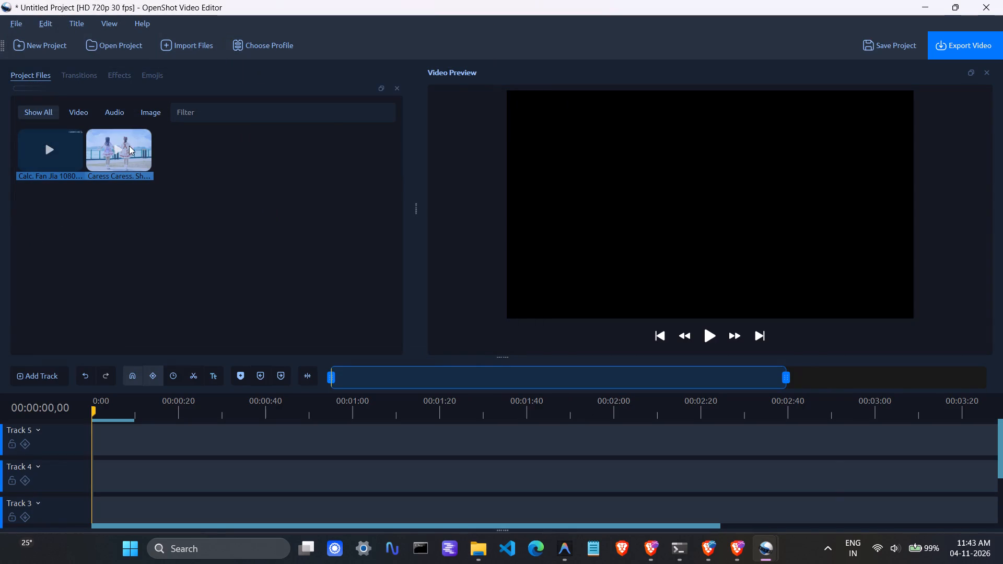
pyautogui.click(67, 153)
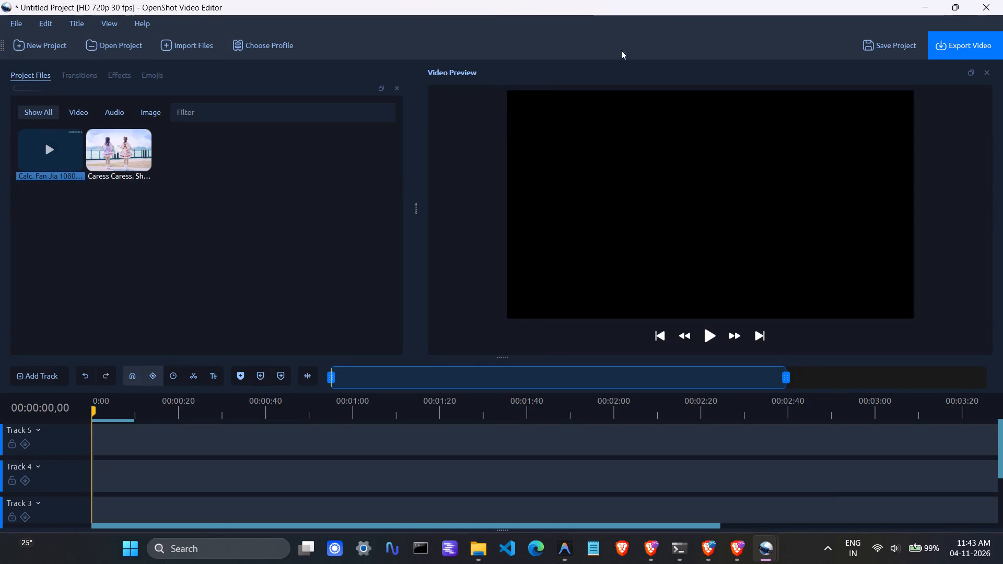
pyautogui.click(401, 87)
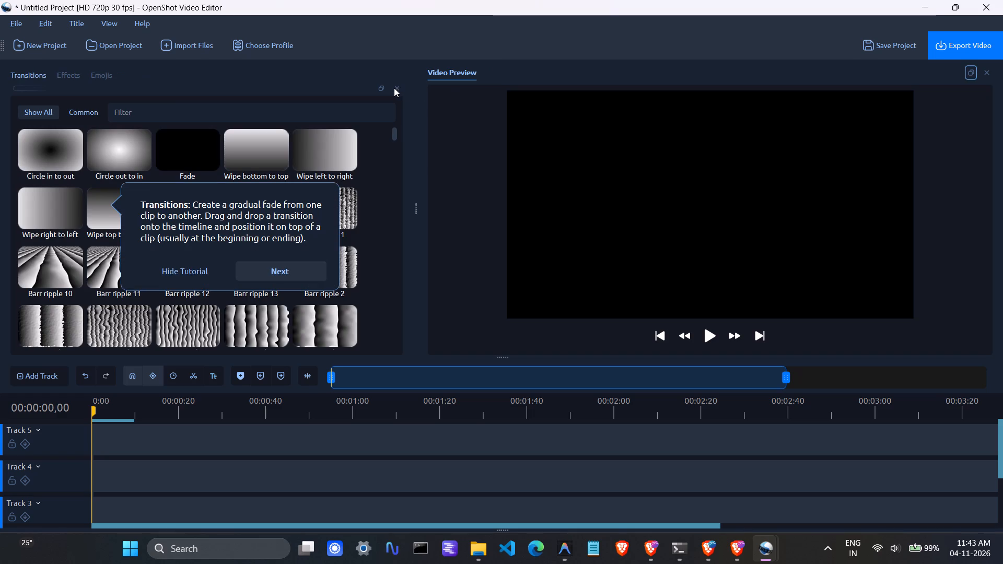
# Import the videos from the workin on folder, starting at Broken Branches Full of Flowers, enlarging the import dialog to select them together.
pyautogui.click(170, 37)
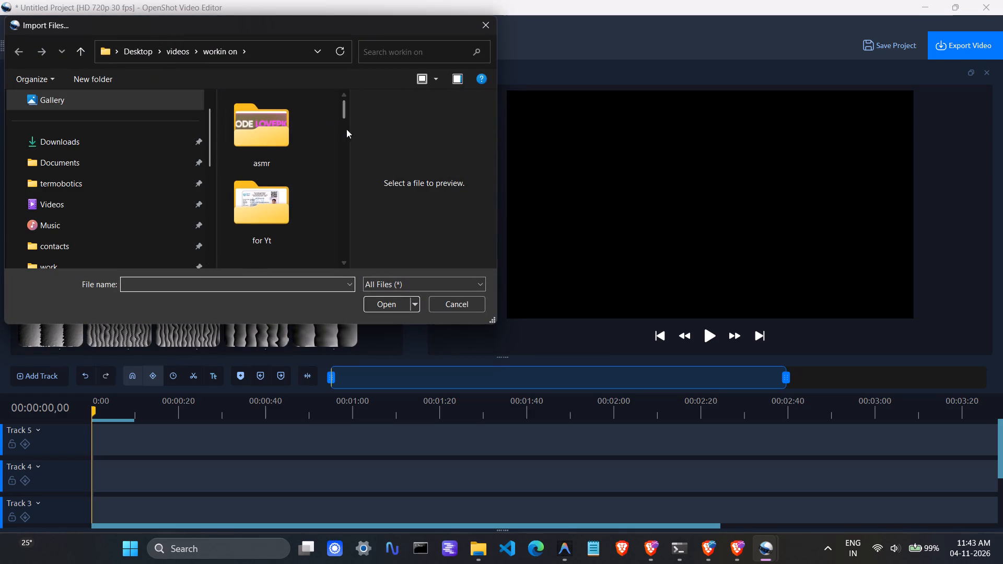
pyautogui.moveTo(494, 315); pyautogui.dragTo(922, 429)
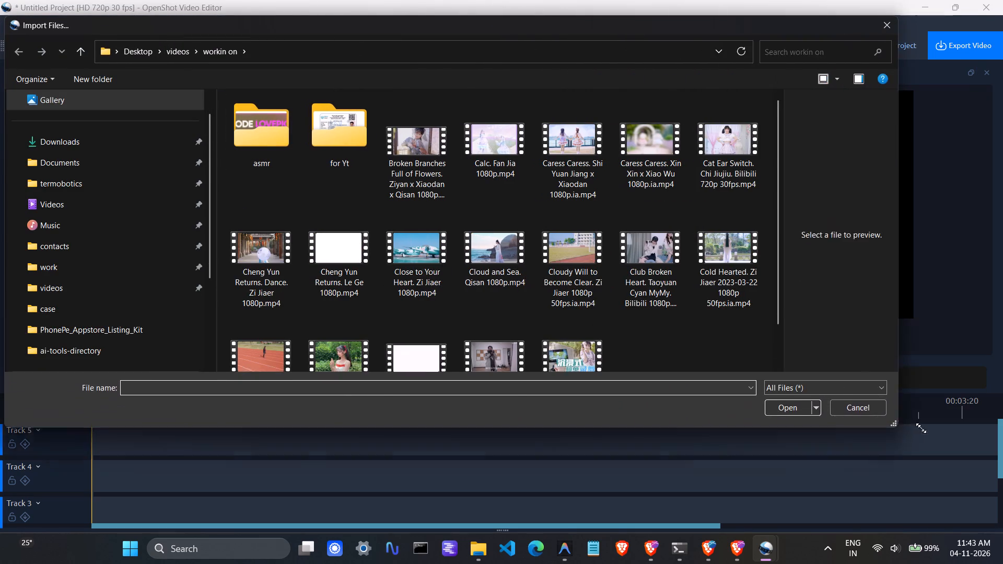
pyautogui.moveTo(922, 429); pyautogui.dragTo(967, 464)
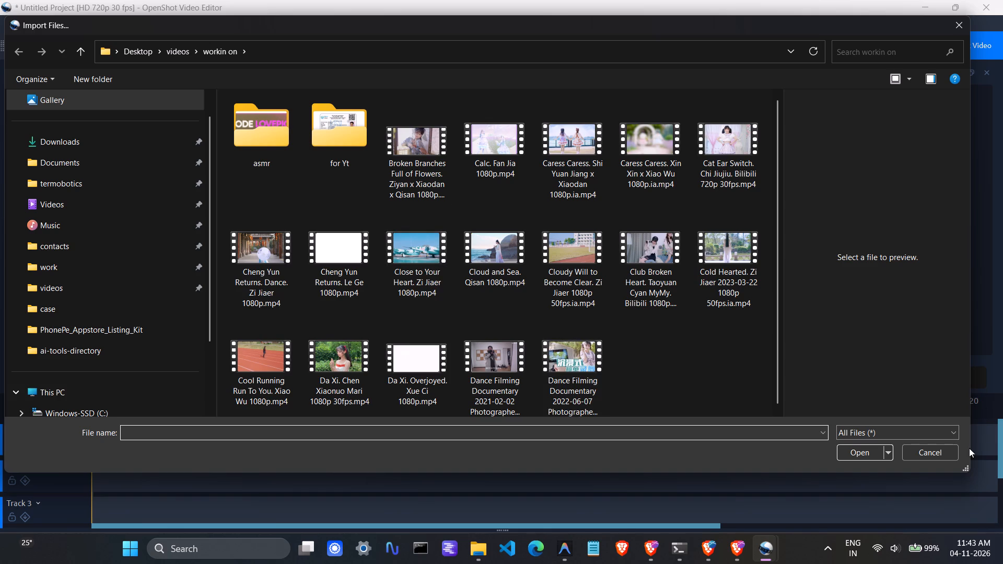
pyautogui.moveTo(968, 469); pyautogui.dragTo(698, 496)
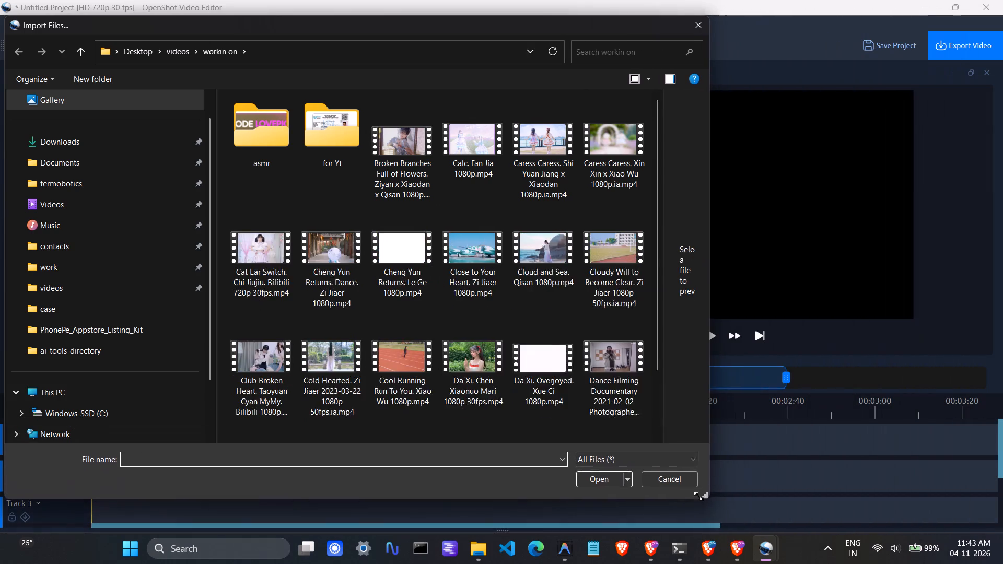
pyautogui.moveTo(698, 496); pyautogui.dragTo(480, 532)
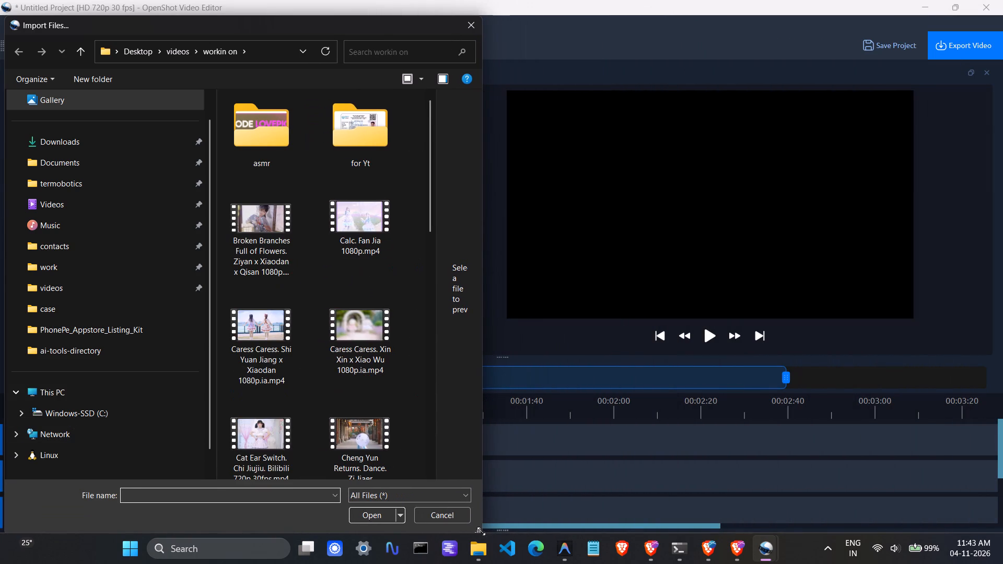
pyautogui.moveTo(223, 210); pyautogui.dragTo(599, 563)
pyautogui.click(363, 519)
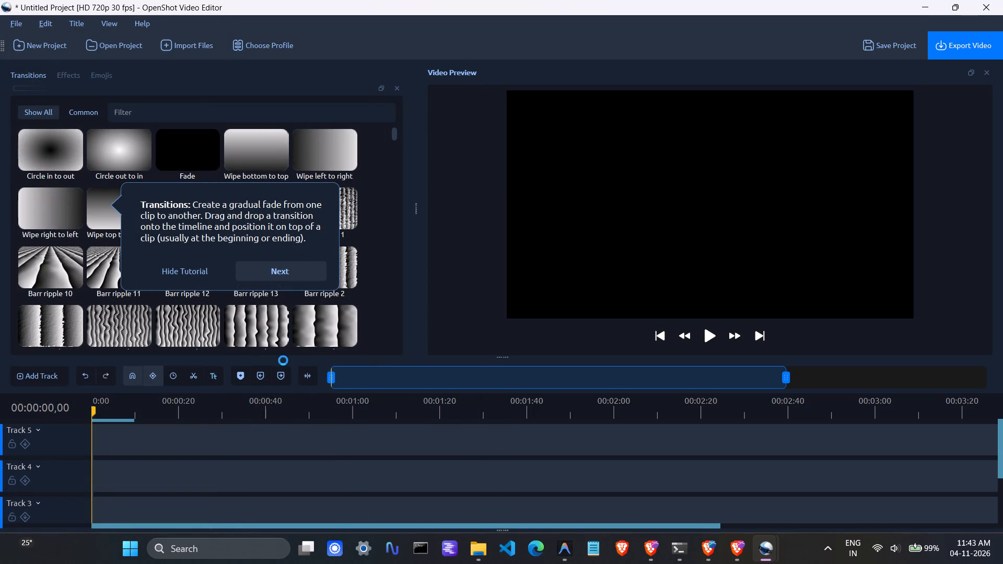
# Move past the Transitions tutorial tip and close the Transitions, Effects and Emojis panels, leaving only the Video Preview above the timeline.
pyautogui.click(292, 267)
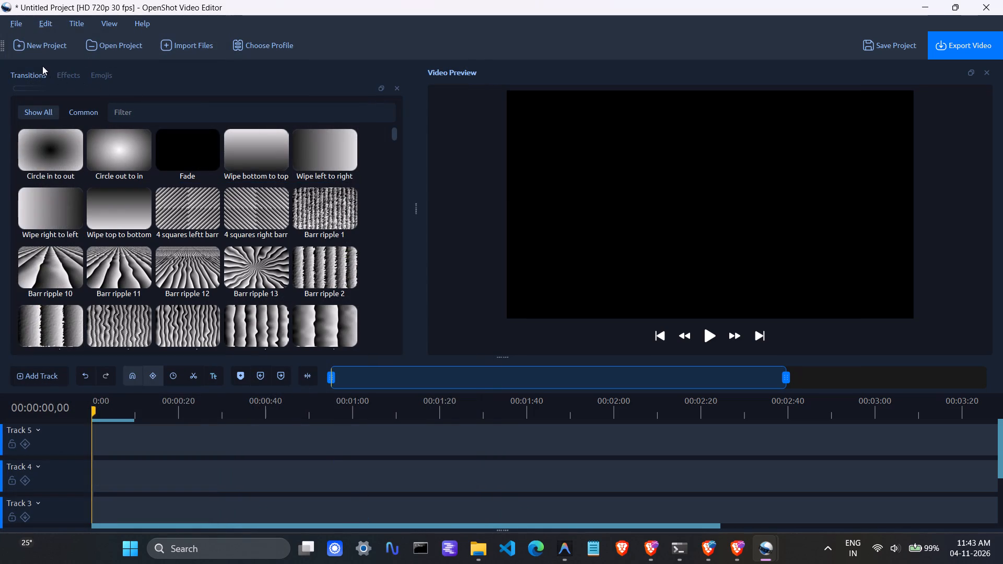
pyautogui.click(75, 111)
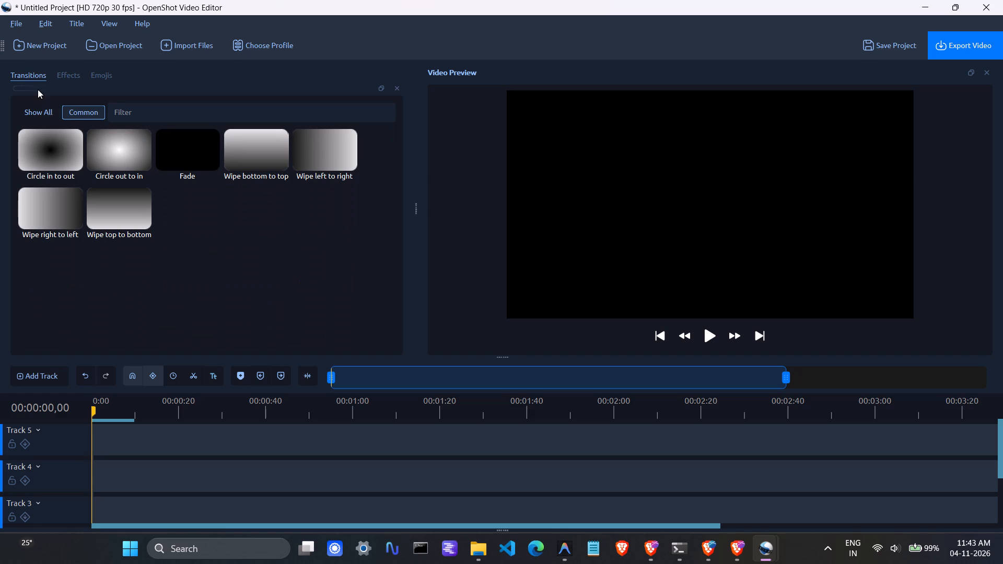
pyautogui.click(399, 89)
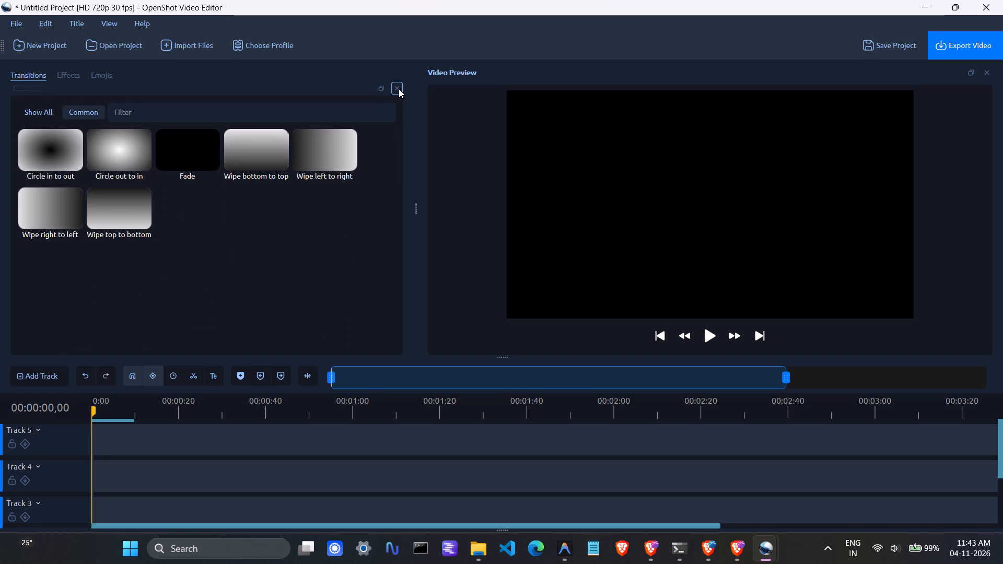
pyautogui.click(399, 89)
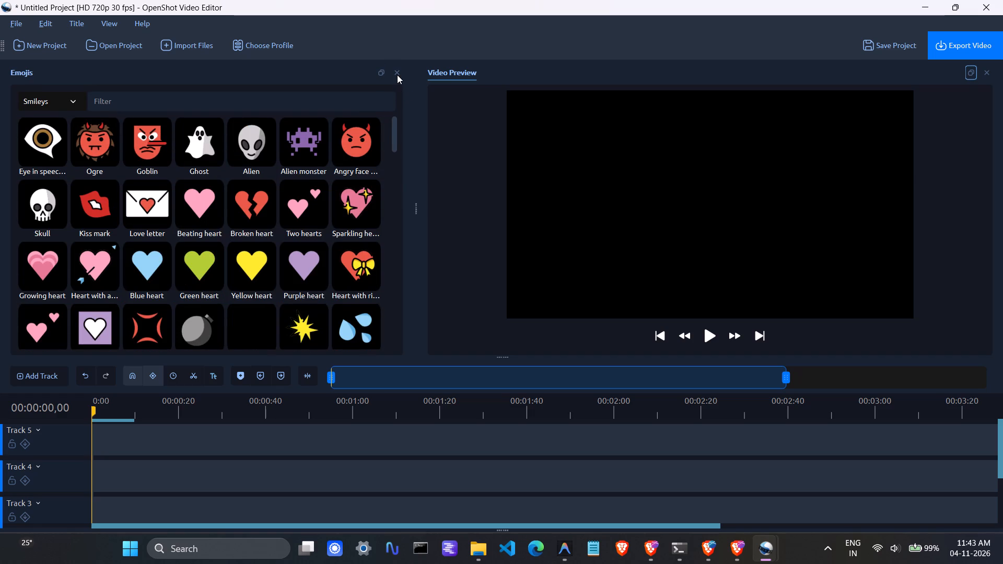
pyautogui.click(397, 75)
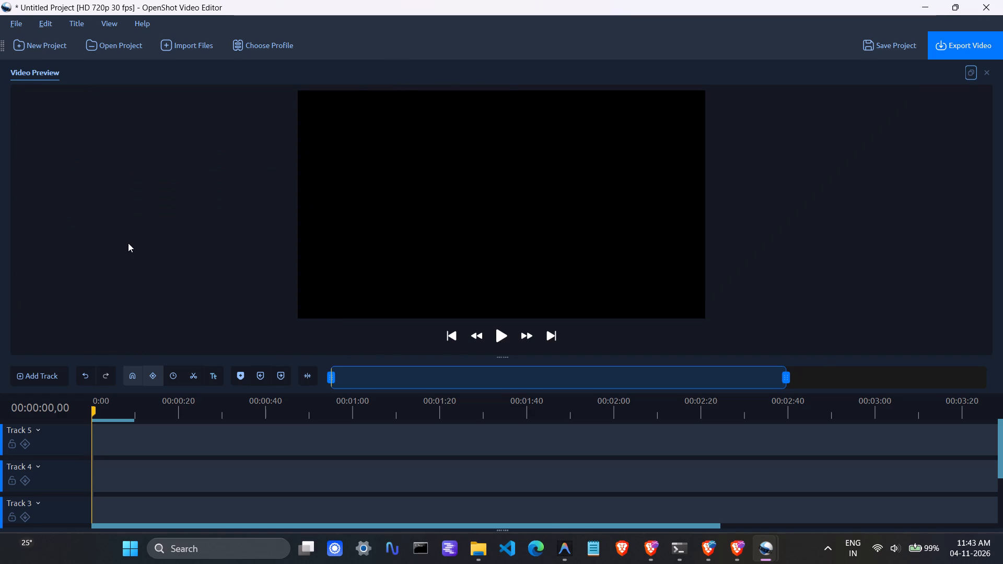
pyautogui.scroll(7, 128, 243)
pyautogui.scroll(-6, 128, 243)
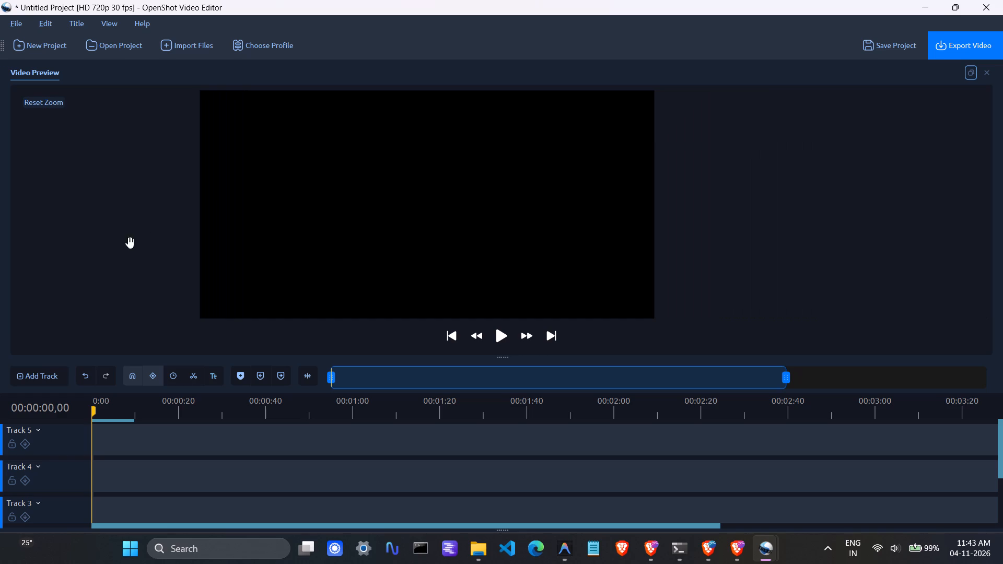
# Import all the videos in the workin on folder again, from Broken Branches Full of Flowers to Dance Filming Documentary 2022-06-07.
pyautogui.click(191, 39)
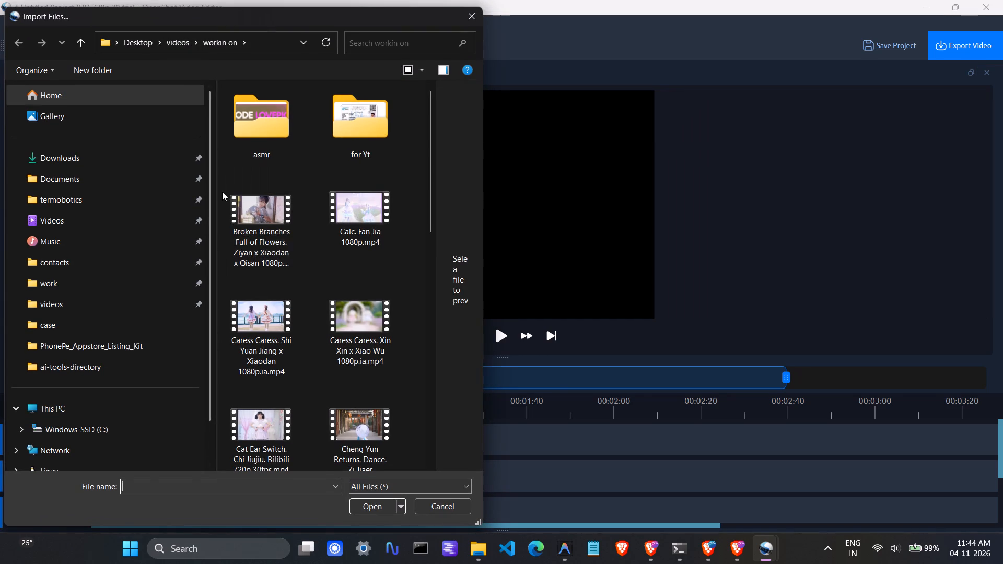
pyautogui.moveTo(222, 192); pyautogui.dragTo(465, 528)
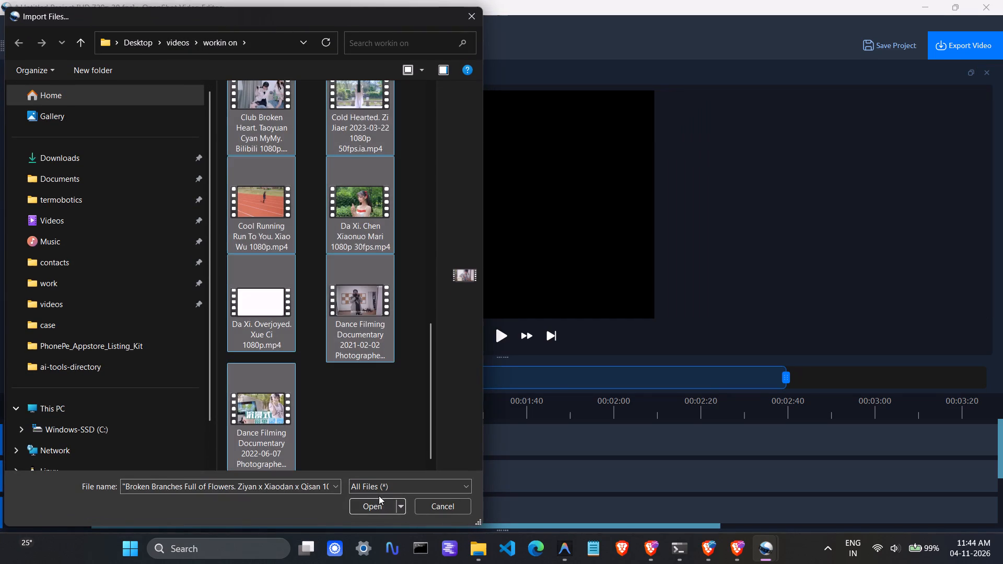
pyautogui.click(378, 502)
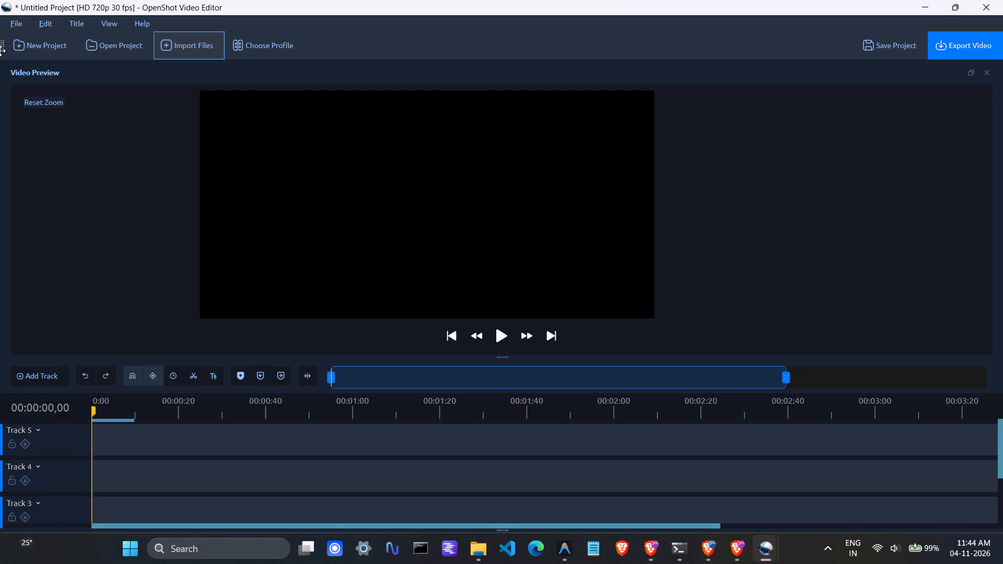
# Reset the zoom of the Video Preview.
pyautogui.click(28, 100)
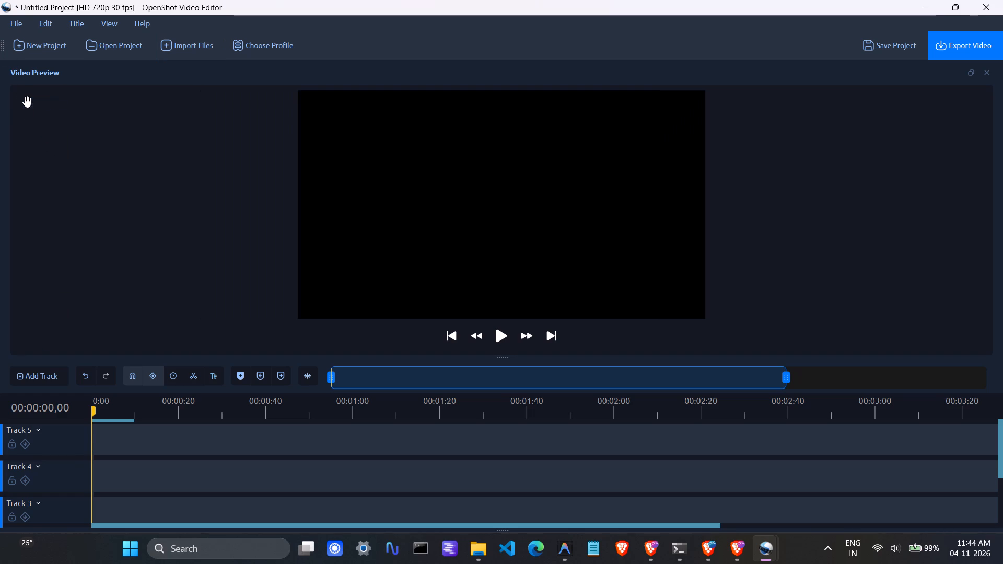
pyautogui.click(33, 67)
# Close OpenShot, cancelling the save of the Untitled Project, and maximize the window of the reopened program.
pyautogui.click(1002, 0)
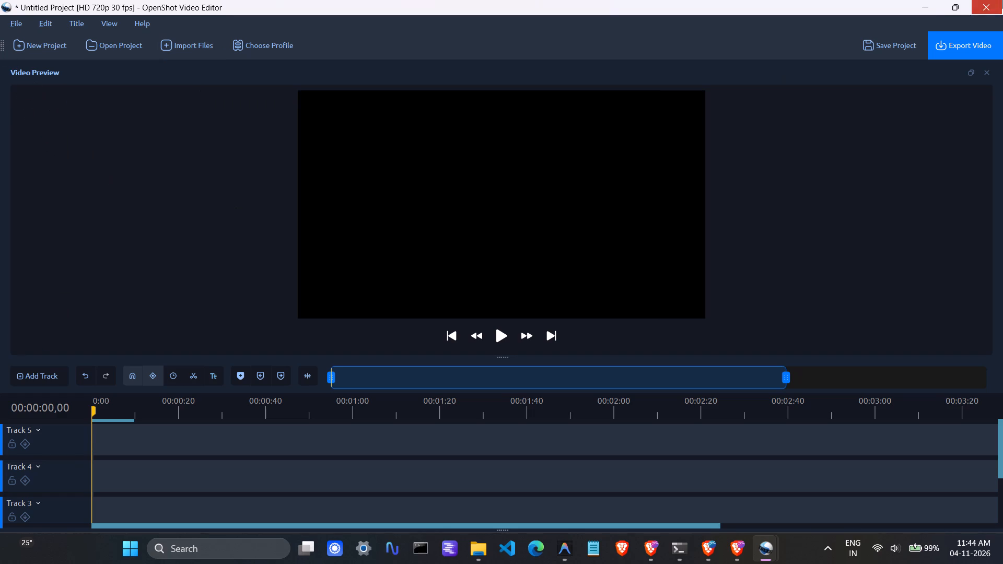
pyautogui.click(446, 280)
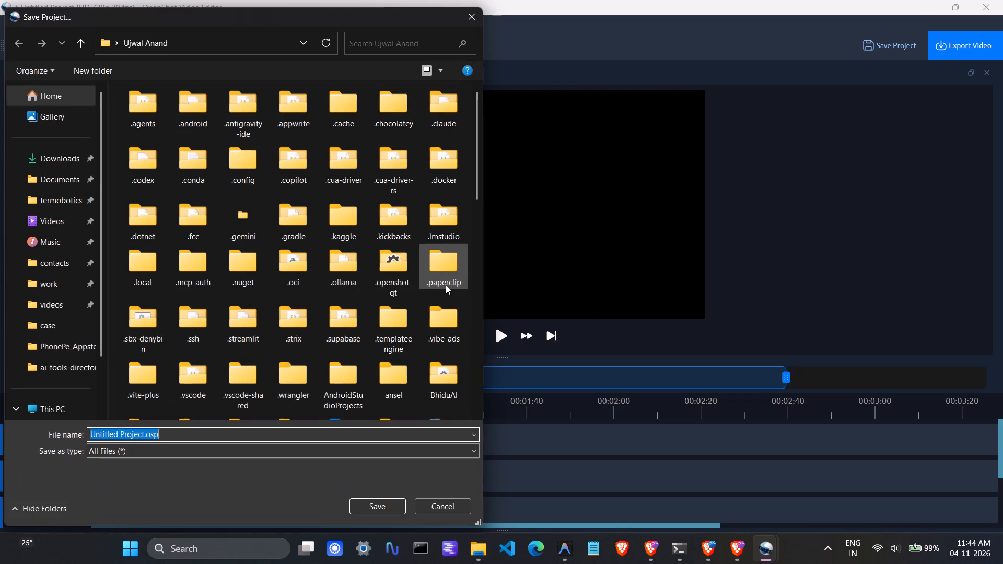
pyautogui.click(441, 501)
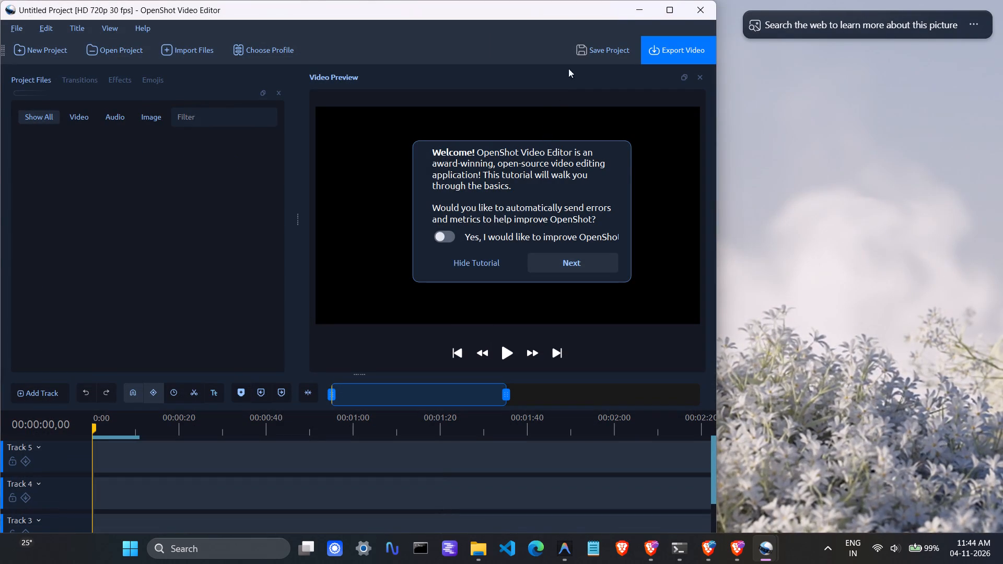
pyautogui.click(672, 8)
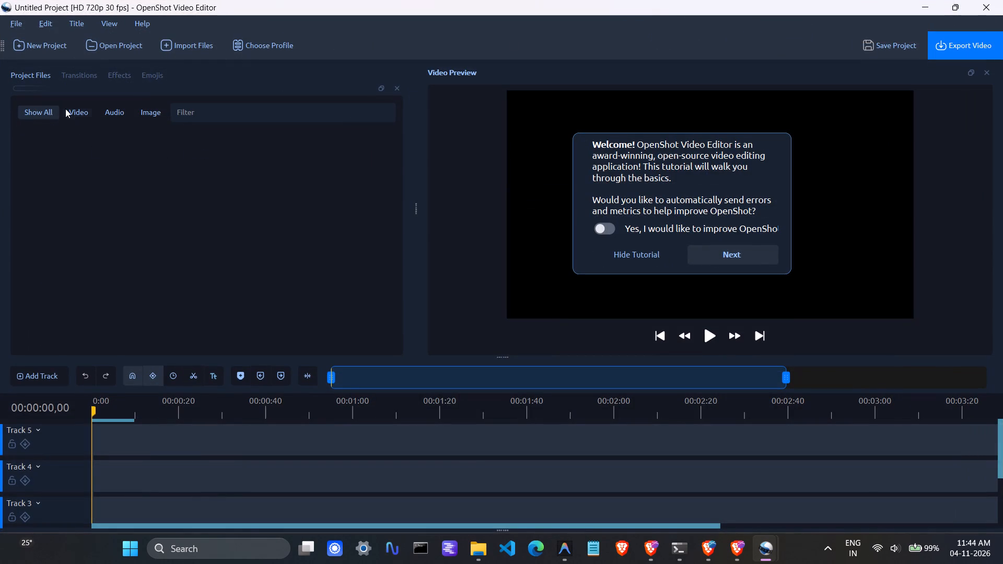
# Check the Project Files through the Video, Audio and Image filters and return to Show All.
pyautogui.click(65, 109)
pyautogui.click(110, 109)
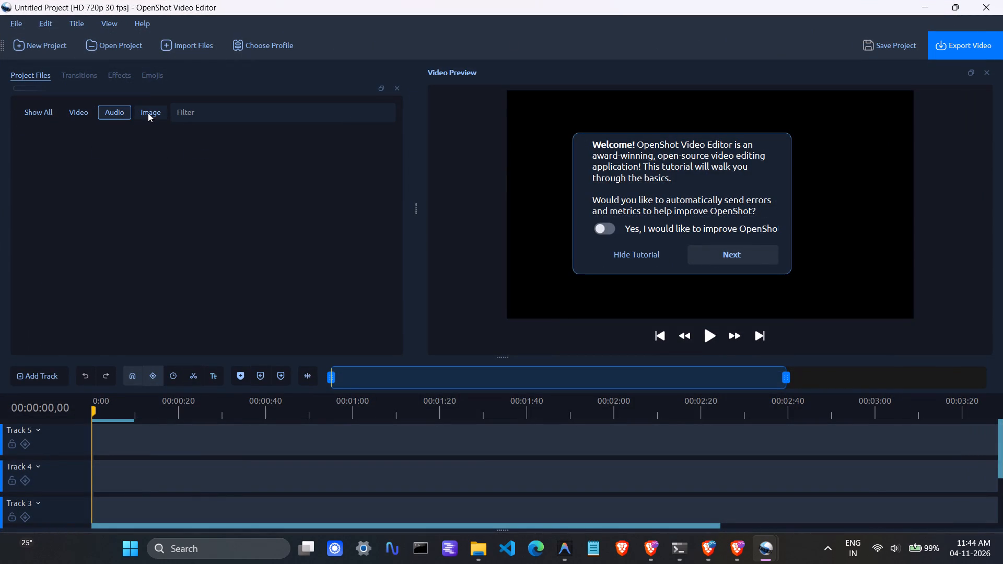
pyautogui.click(148, 113)
pyautogui.click(30, 117)
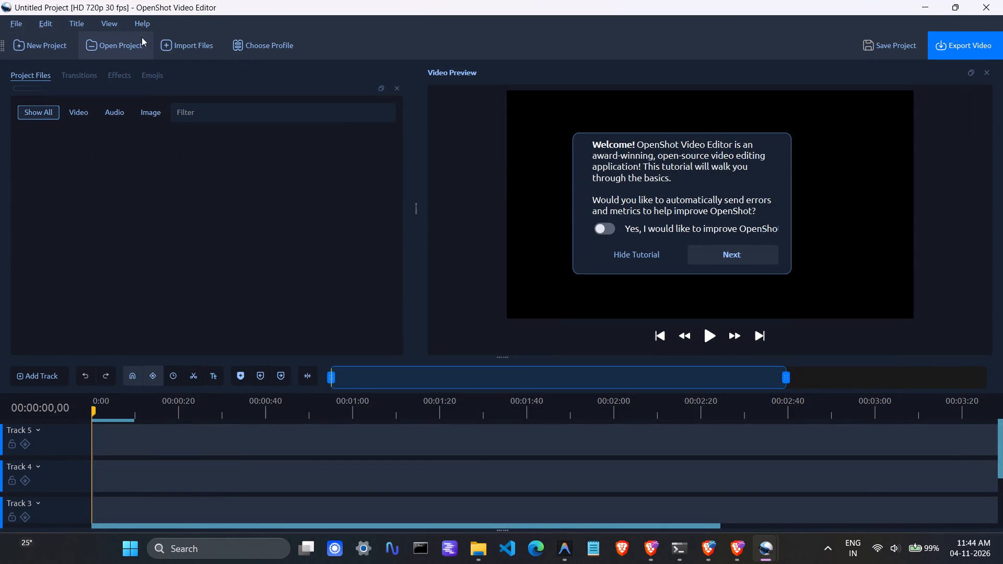
# Import all the videos in Desktop > videos > workin on, from Broken Branches Full of Flowers to Dance Filming Documentary 2022-06-07.
pyautogui.click(182, 51)
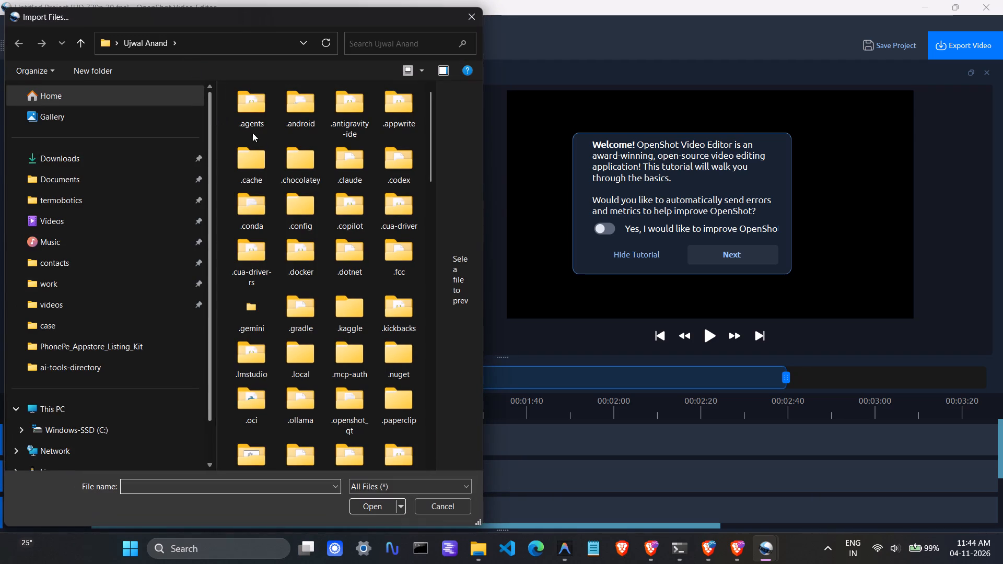
pyautogui.click(98, 296)
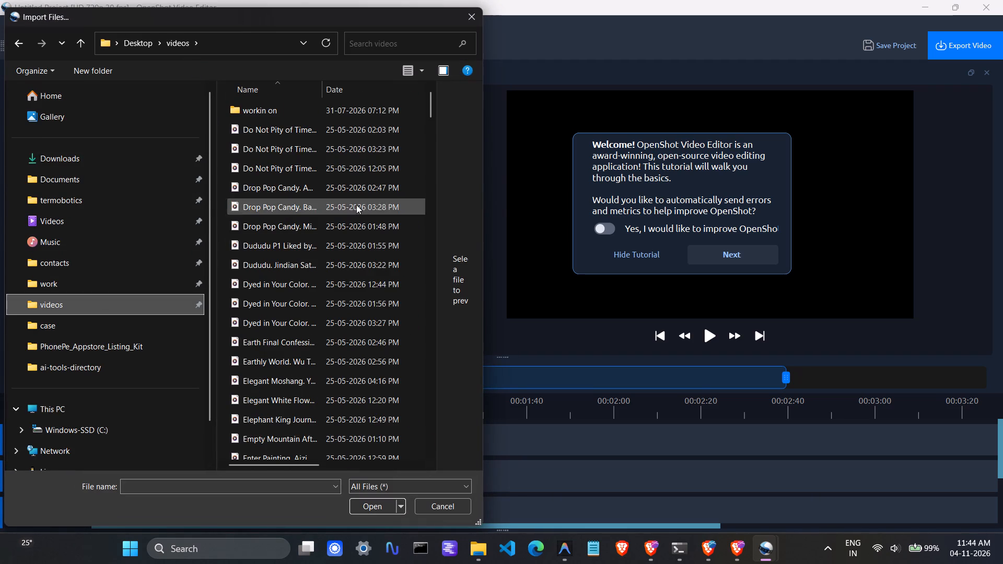
pyautogui.doubleClick(265, 112)
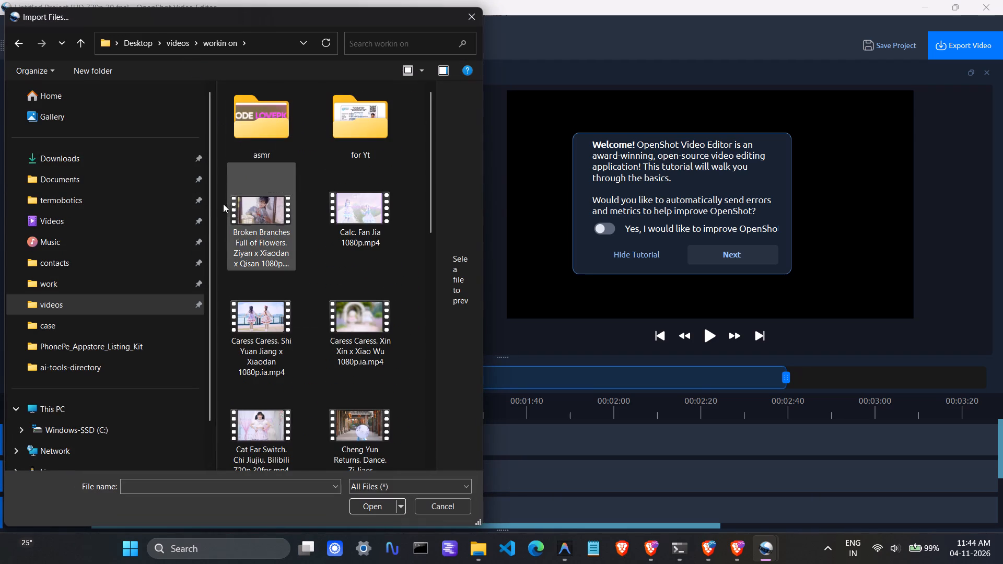
pyautogui.moveTo(217, 203); pyautogui.dragTo(235, 249)
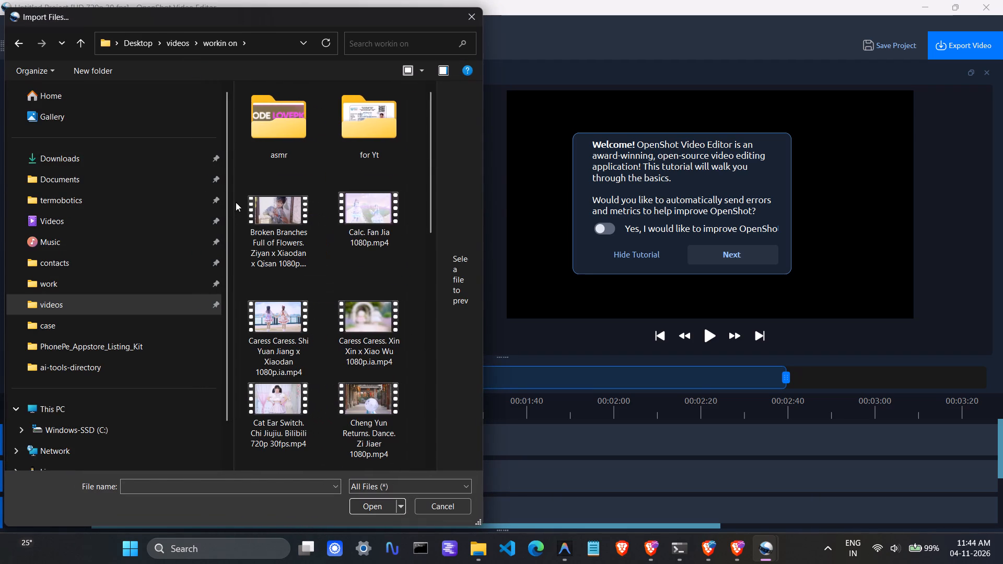
pyautogui.moveTo(236, 202); pyautogui.dragTo(425, 562)
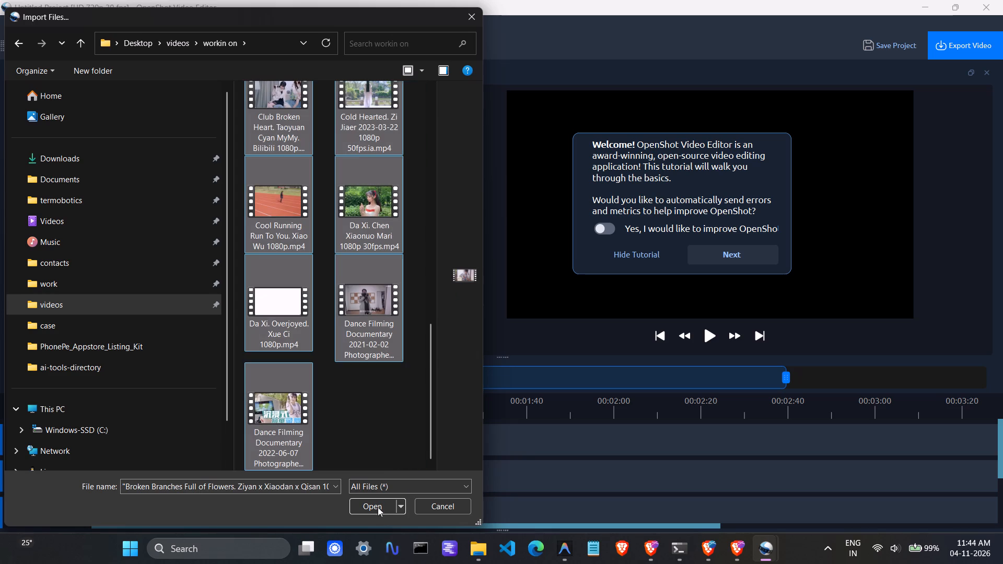
pyautogui.click(377, 499)
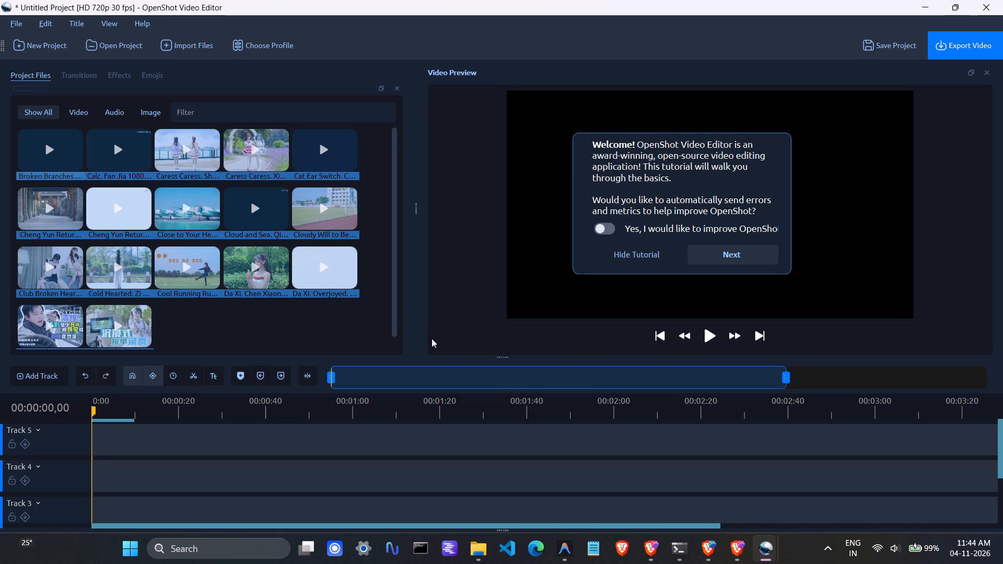
pyautogui.click(256, 334)
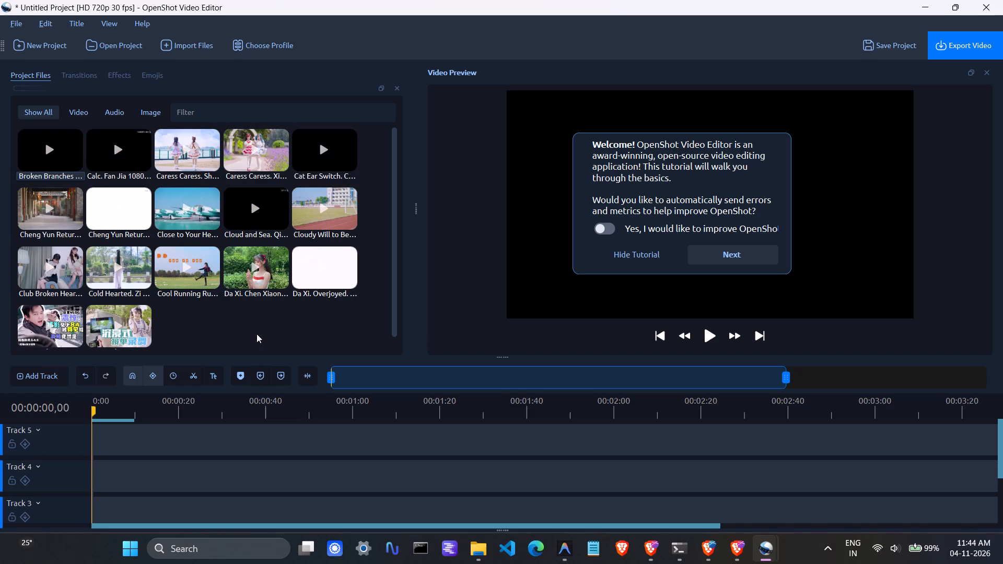
# Place the Broken Branches Full of Flowers clip on Track 5 and align it with the start of the timeline.
pyautogui.scroll(-2, 256, 334)
pyautogui.scroll(2, 242, 310)
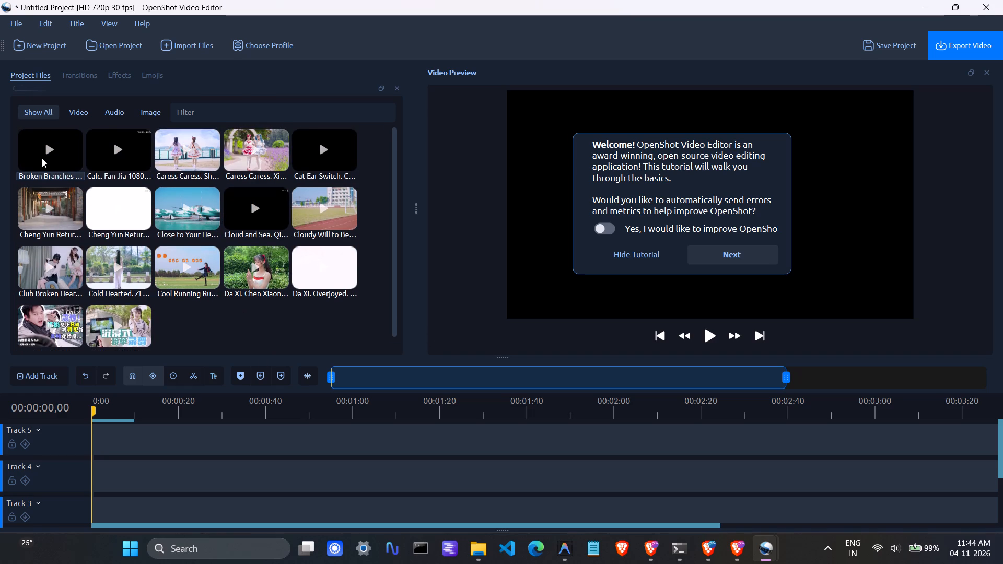
pyautogui.click(42, 158)
pyautogui.moveTo(47, 138); pyautogui.dragTo(166, 441)
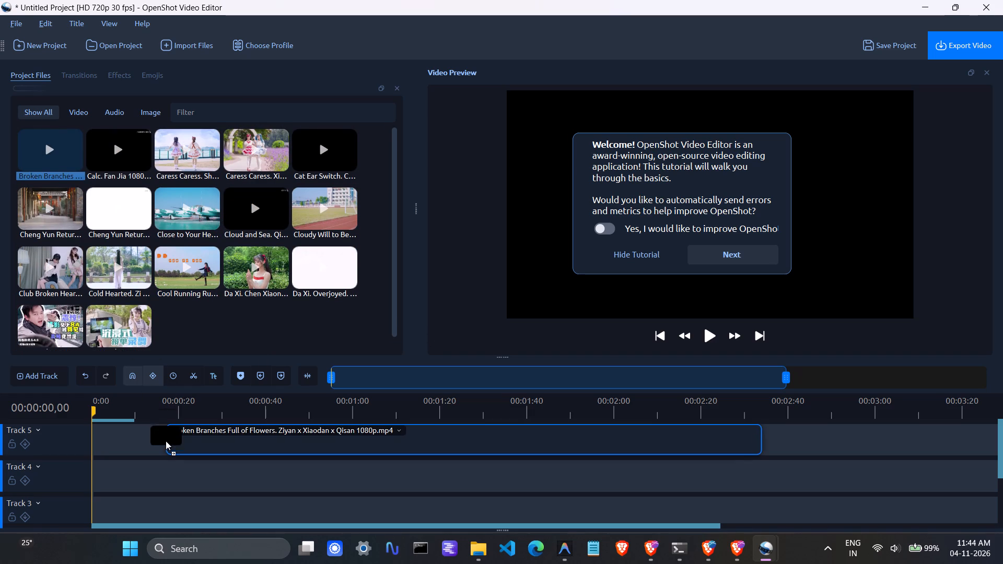
pyautogui.moveTo(166, 441); pyautogui.dragTo(109, 443)
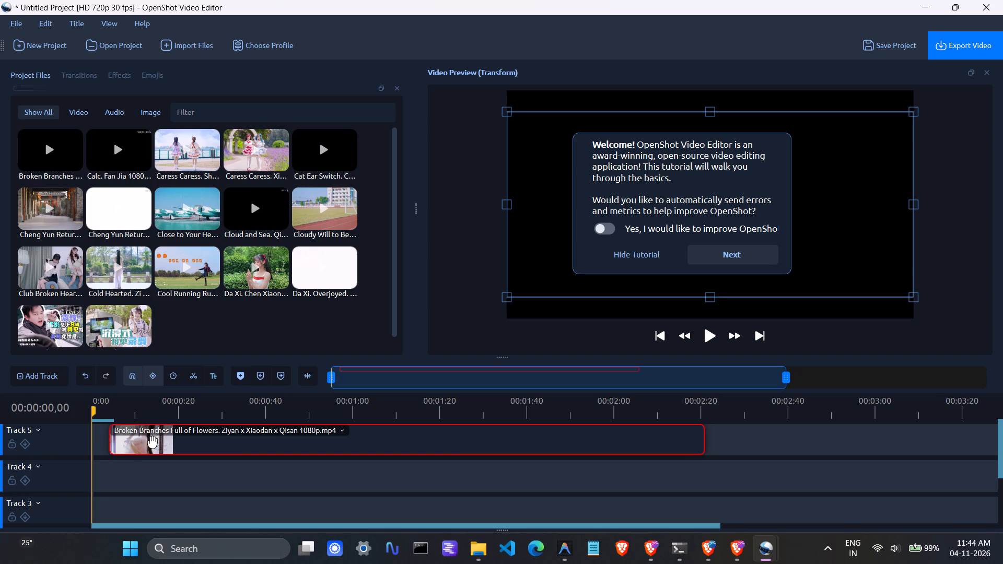
pyautogui.moveTo(214, 434); pyautogui.dragTo(188, 438)
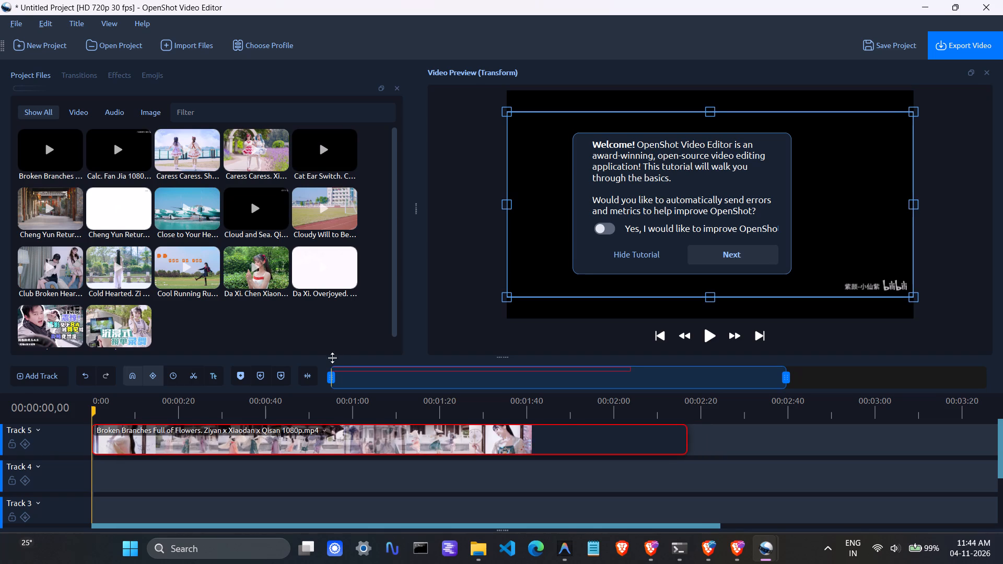
# Opt in to sending errors and metrics to improve OpenShot, and work through the tutorial tips until they are dismissed.
pyautogui.click(609, 228)
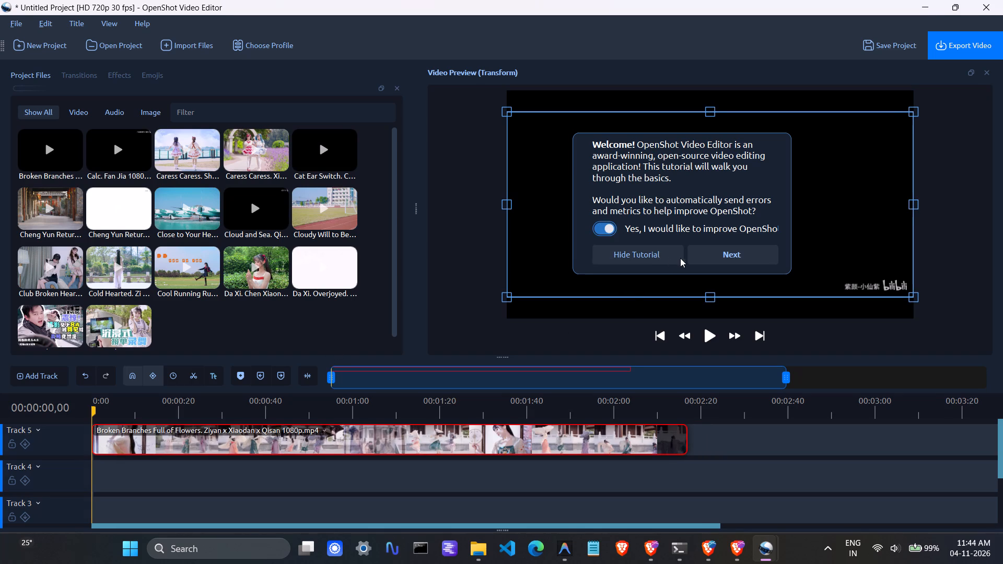
pyautogui.click(715, 251)
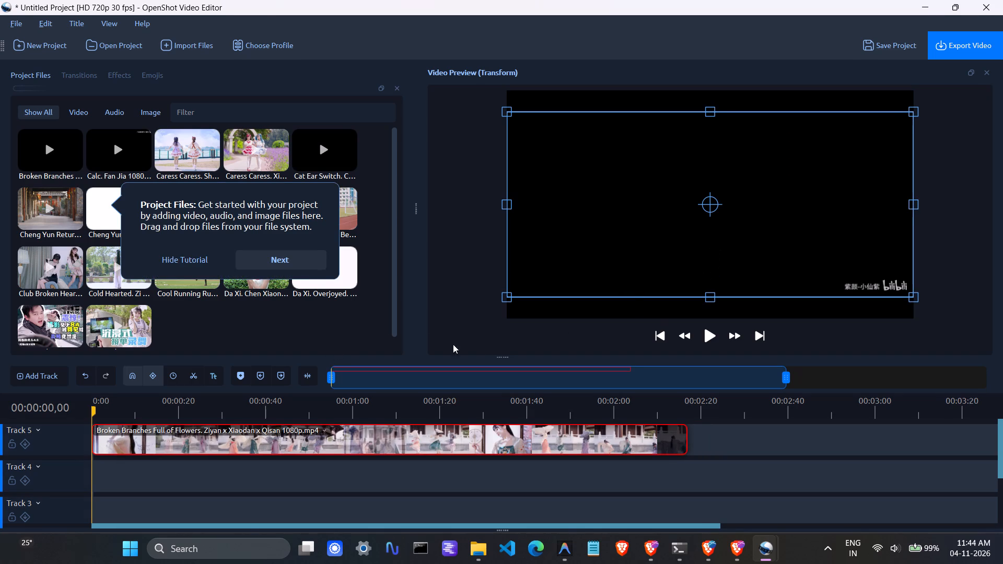
pyautogui.click(300, 265)
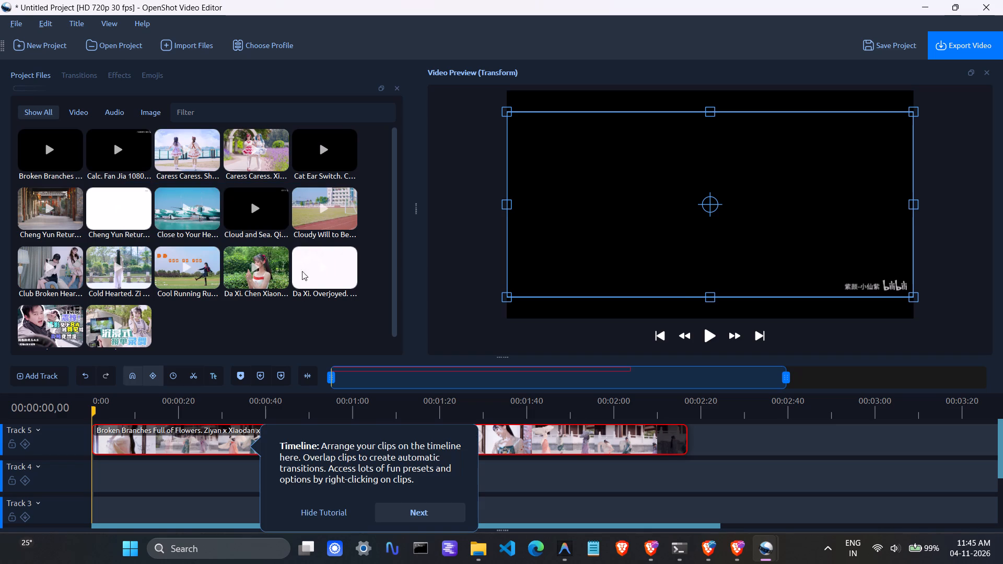
pyautogui.click(416, 518)
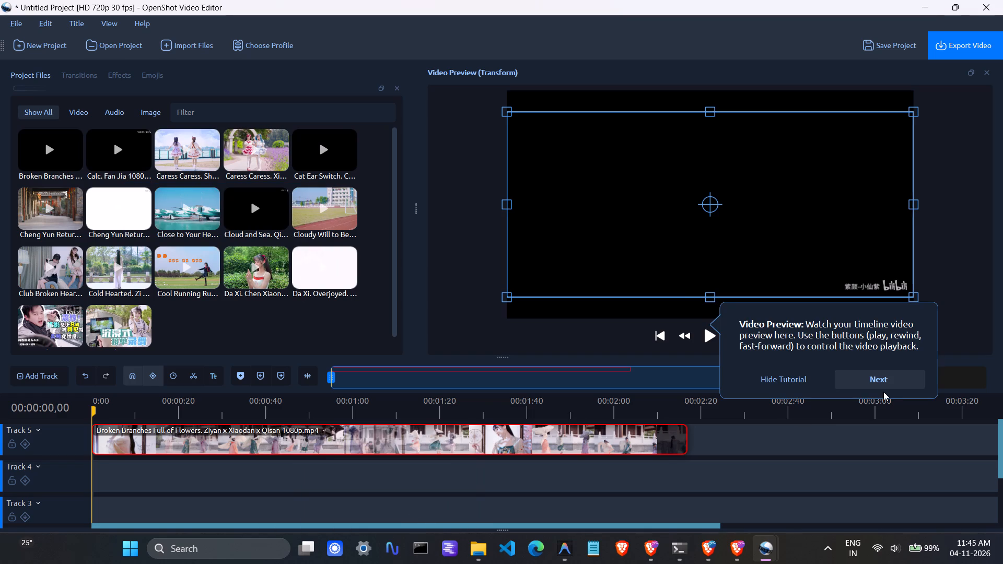
pyautogui.click(880, 380)
pyautogui.click(777, 111)
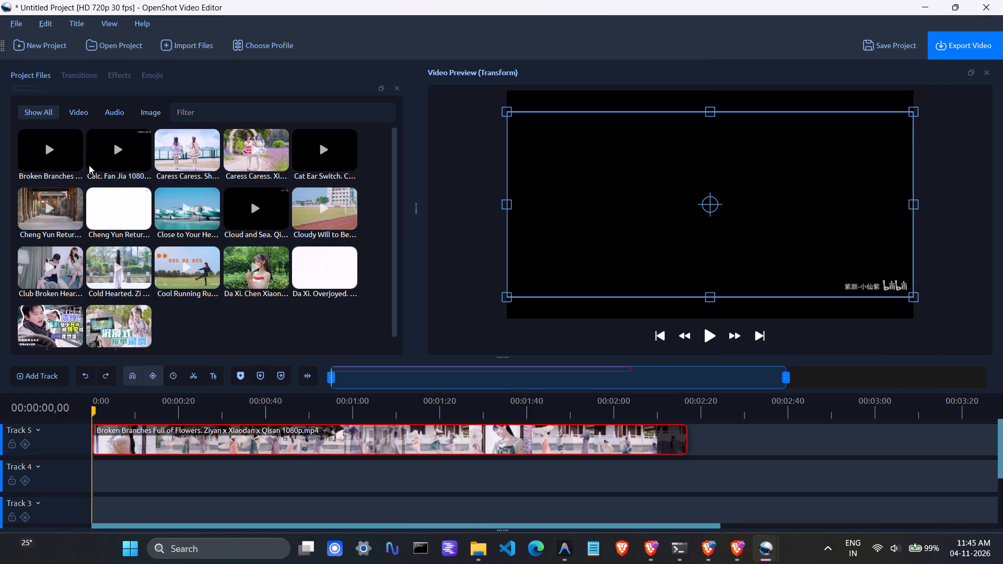
# Add the Calc clip to Track 5 and place it directly against the end of the Broken Branches clip.
pyautogui.moveTo(101, 163); pyautogui.dragTo(704, 434)
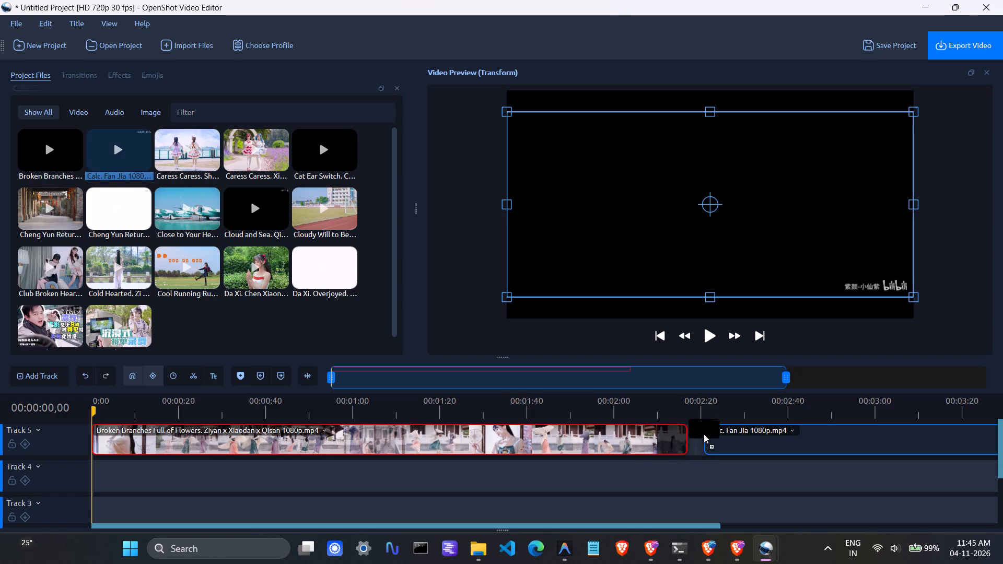
pyautogui.moveTo(704, 434); pyautogui.dragTo(715, 441)
pyautogui.moveTo(753, 438); pyautogui.dragTo(747, 440)
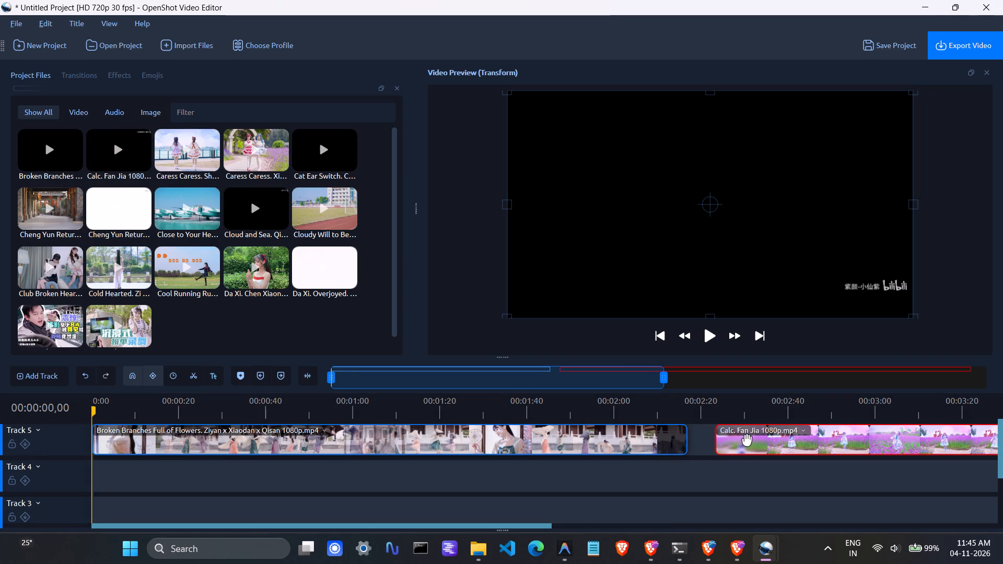
pyautogui.moveTo(747, 440); pyautogui.dragTo(726, 442)
# Add the first Caress Caress clip to Track 5 right after the end of the Calc clip.
pyautogui.moveTo(534, 526); pyautogui.dragTo(552, 530)
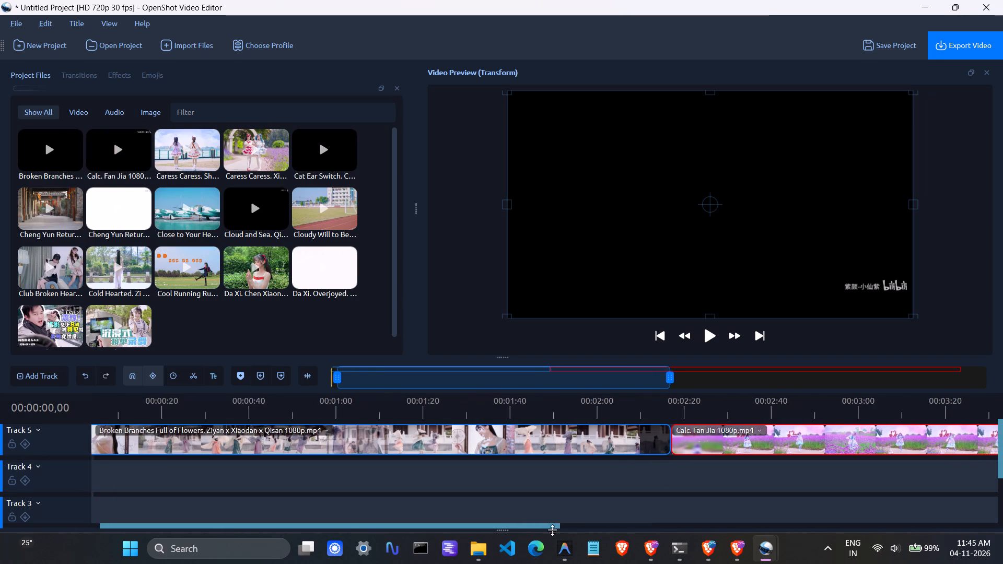
pyautogui.moveTo(552, 530); pyautogui.dragTo(960, 502)
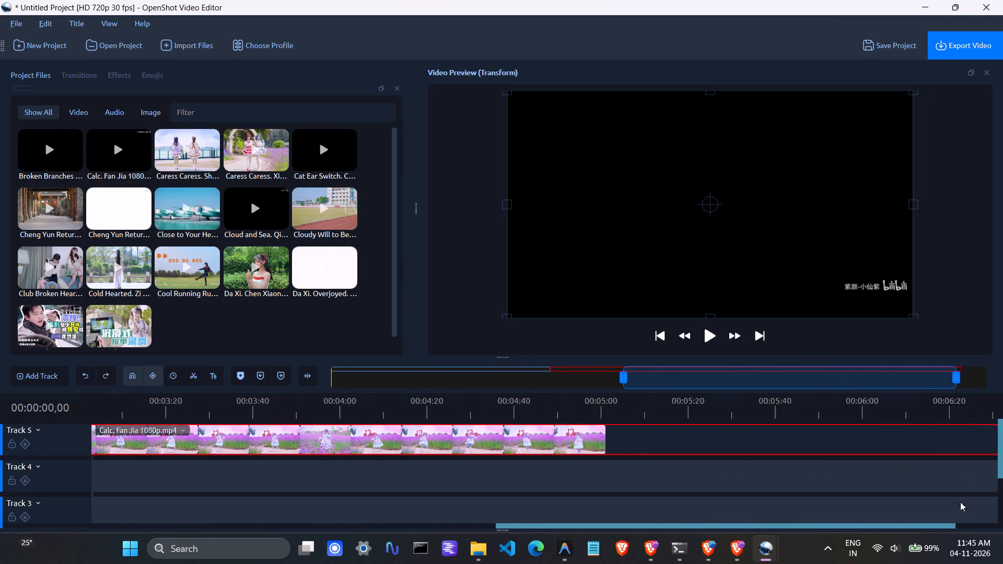
pyautogui.moveTo(960, 502); pyautogui.dragTo(1002, 484)
pyautogui.moveTo(867, 524); pyautogui.dragTo(867, 524)
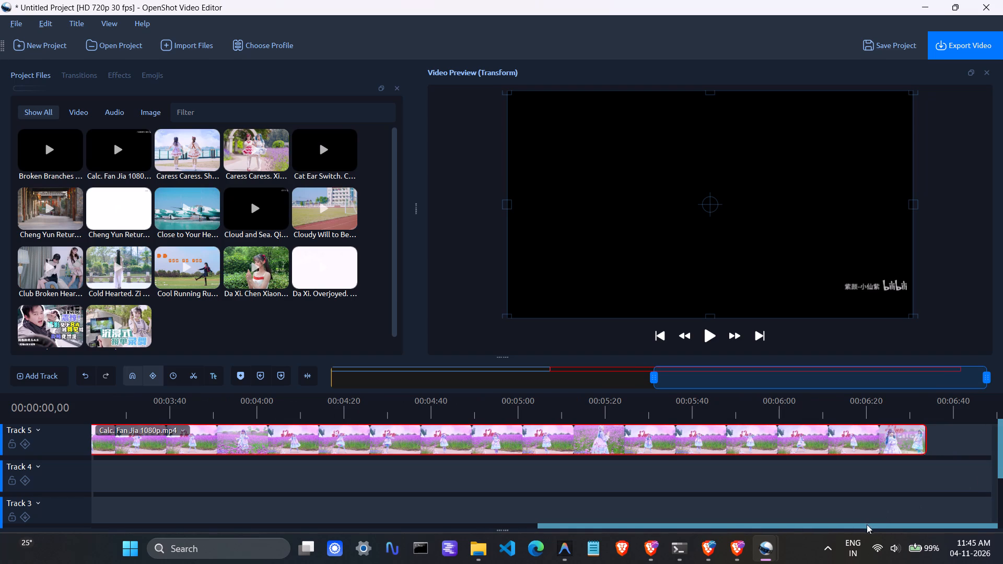
pyautogui.moveTo(867, 524); pyautogui.dragTo(913, 524)
pyautogui.moveTo(179, 149); pyautogui.dragTo(355, 247)
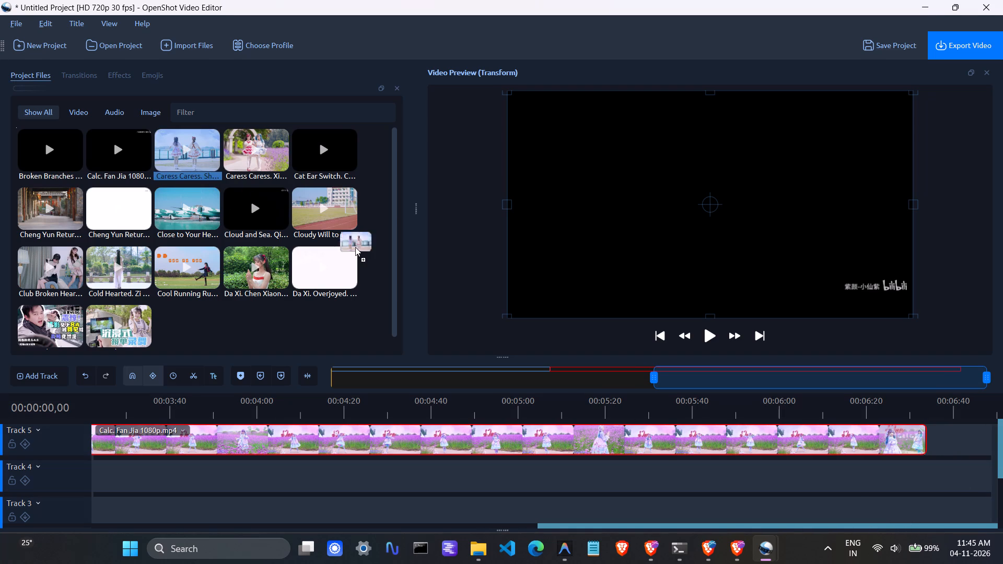
pyautogui.moveTo(355, 247); pyautogui.dragTo(932, 434)
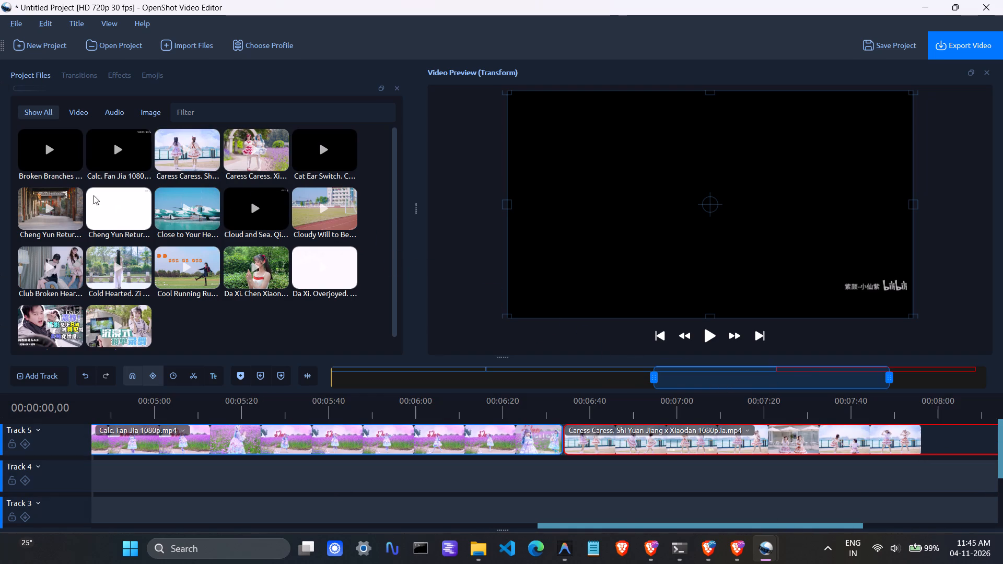
# Add the second Caress Caress clip to Track 5 directly after the end of the first Caress Caress clip.
pyautogui.moveTo(604, 523); pyautogui.dragTo(683, 523)
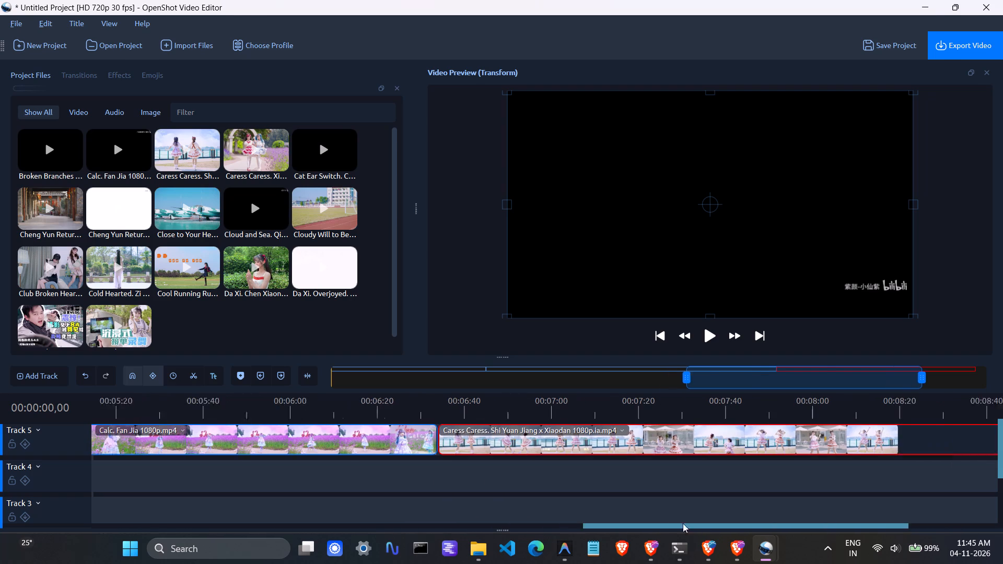
pyautogui.moveTo(683, 523); pyautogui.dragTo(889, 522)
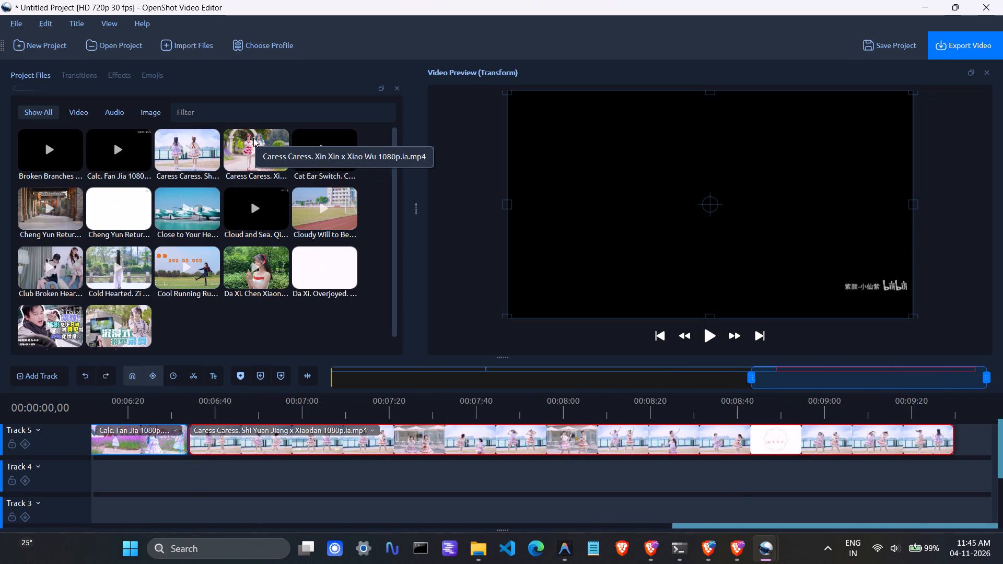
pyautogui.moveTo(253, 138); pyautogui.dragTo(838, 487)
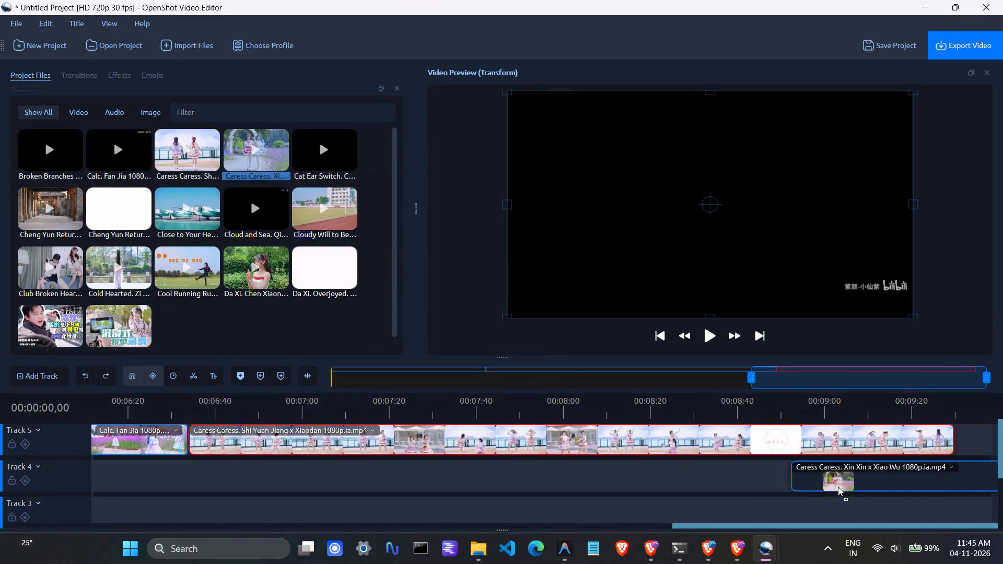
pyautogui.moveTo(838, 487); pyautogui.dragTo(963, 440)
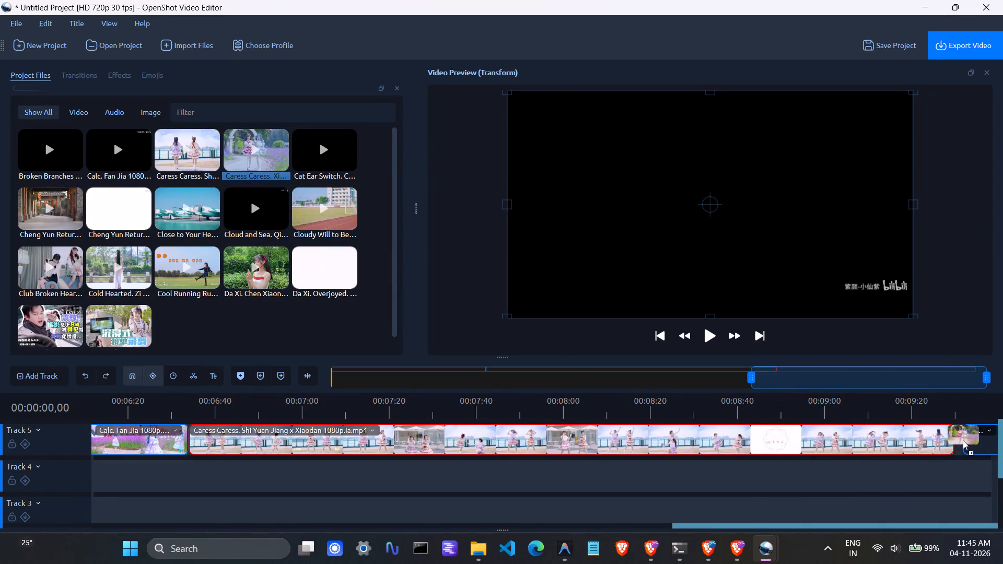
pyautogui.moveTo(963, 440); pyautogui.dragTo(949, 440)
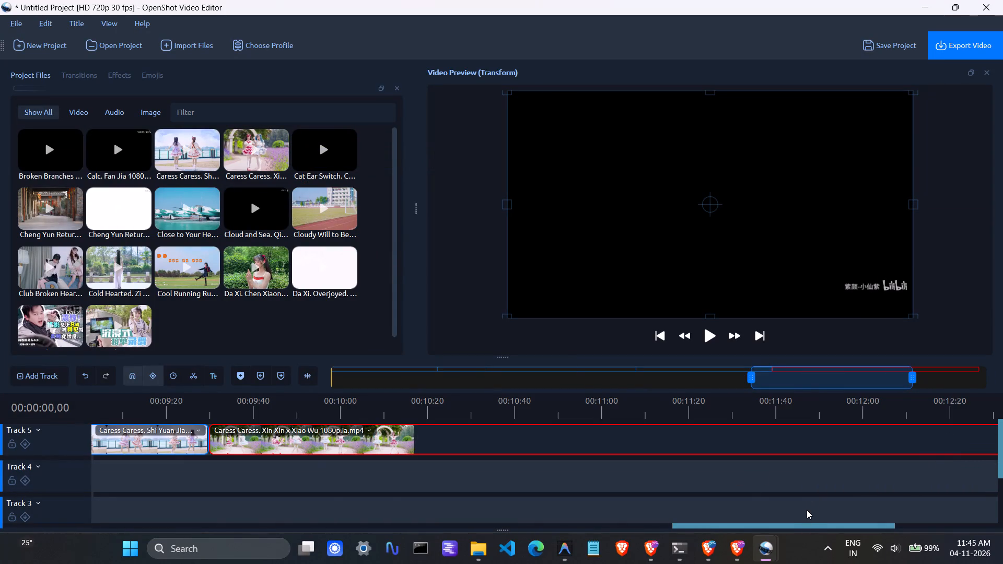
# Add the Cat Ear Switch clip to Track 5 directly after the end of the second Caress Caress clip.
pyautogui.moveTo(810, 523); pyautogui.dragTo(1002, 513)
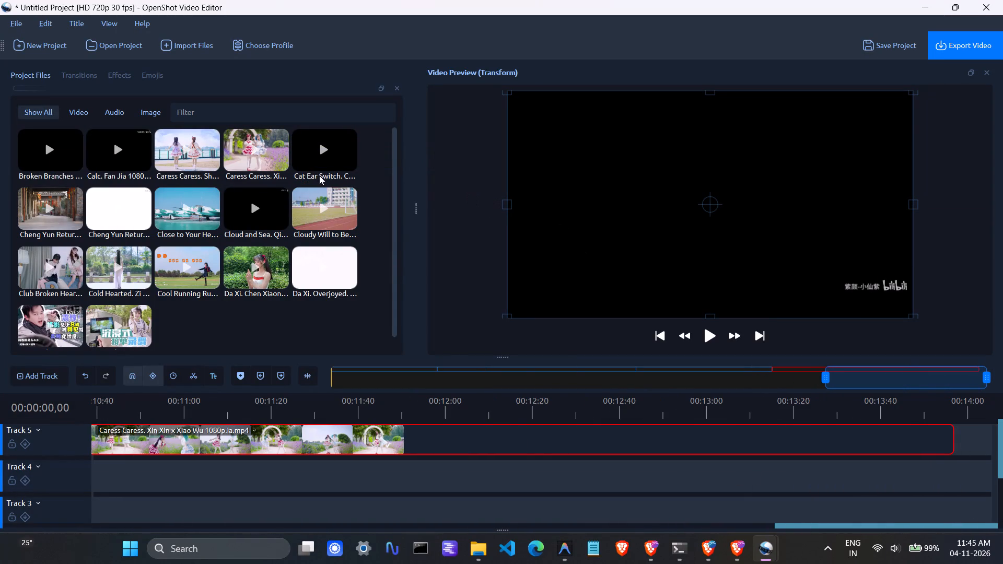
pyautogui.moveTo(310, 160); pyautogui.dragTo(958, 436)
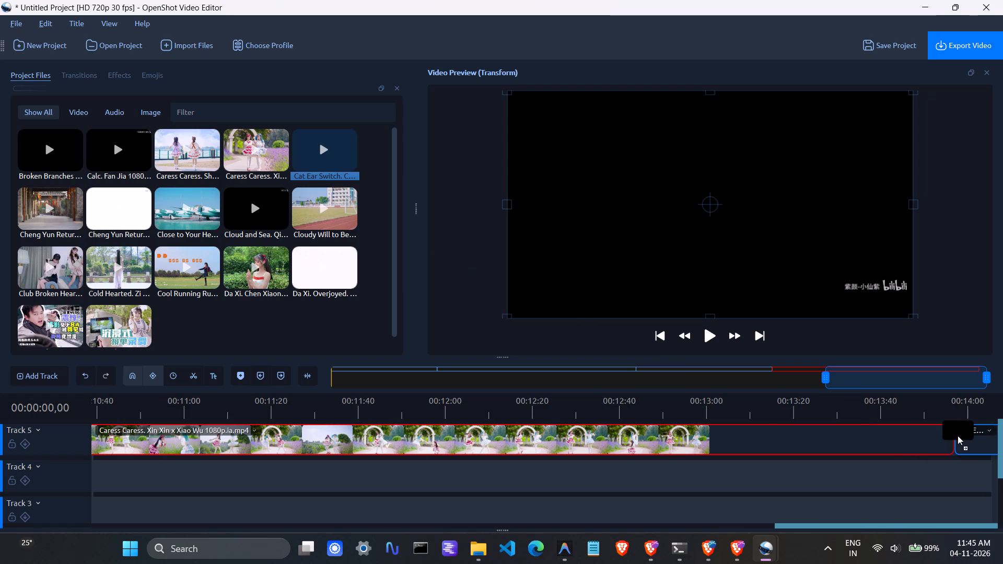
pyautogui.moveTo(958, 436); pyautogui.dragTo(958, 436)
# Add the first Cheng Yun Returns clip, the Dance version, to Track 5 right after the end of the Cat Ear Switch clip.
pyautogui.moveTo(790, 524); pyautogui.dragTo(890, 520)
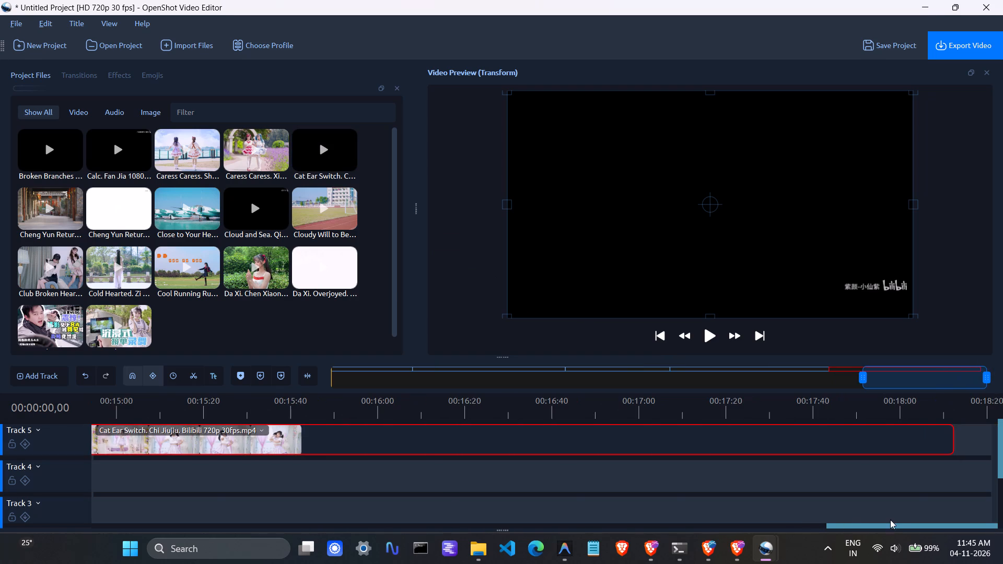
pyautogui.moveTo(890, 520); pyautogui.dragTo(896, 520)
pyautogui.moveTo(53, 212); pyautogui.dragTo(658, 431)
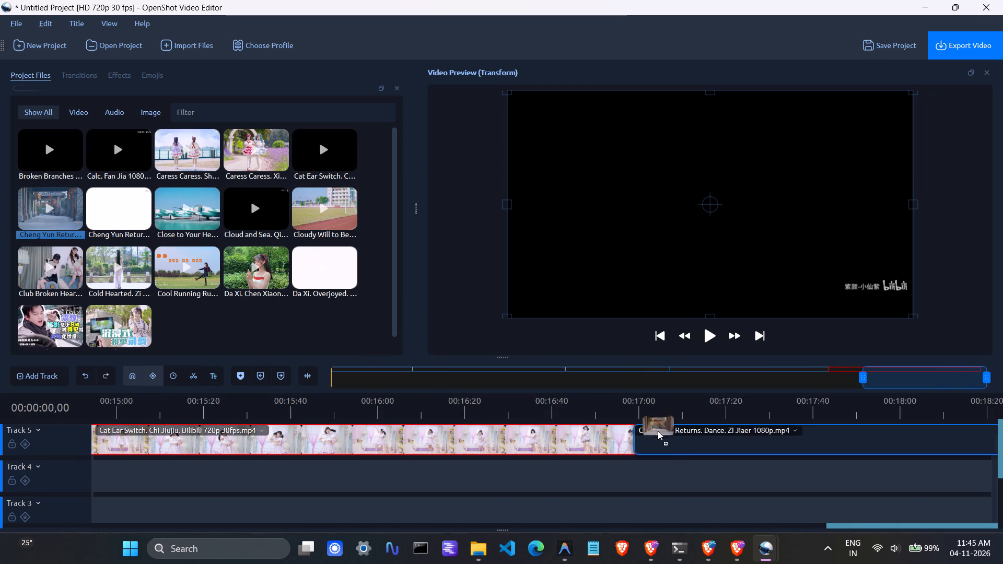
pyautogui.moveTo(658, 431); pyautogui.dragTo(926, 446)
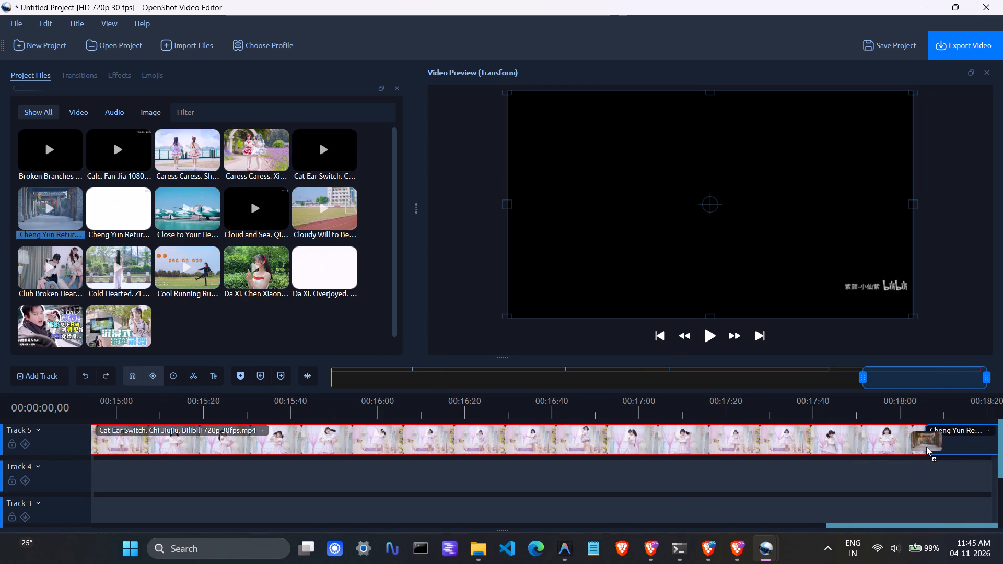
pyautogui.moveTo(926, 446); pyautogui.dragTo(958, 448)
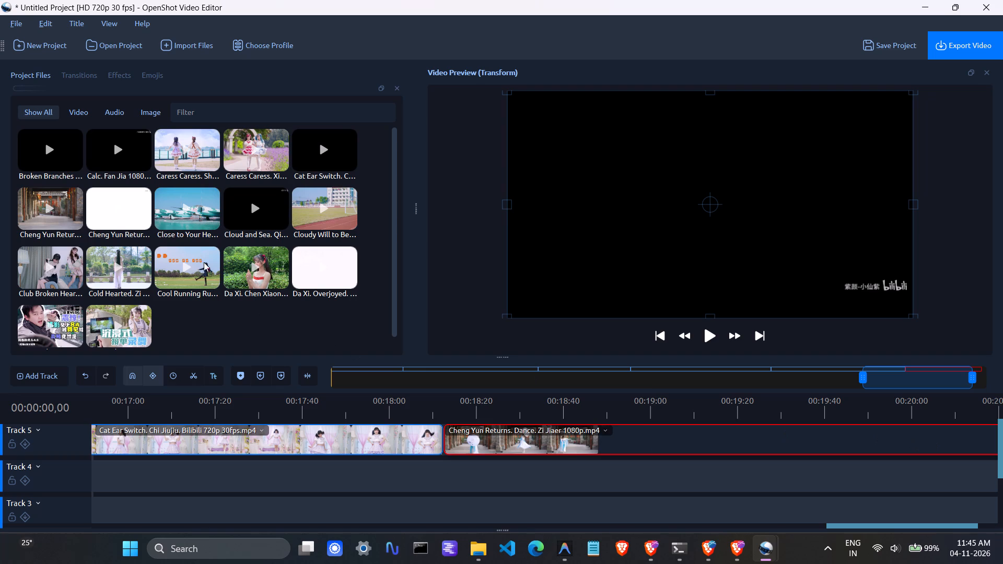
# Add the second Cheng Yun Returns clip to Track 5 directly after the end of the Dance version.
pyautogui.moveTo(126, 221); pyautogui.dragTo(1002, 460)
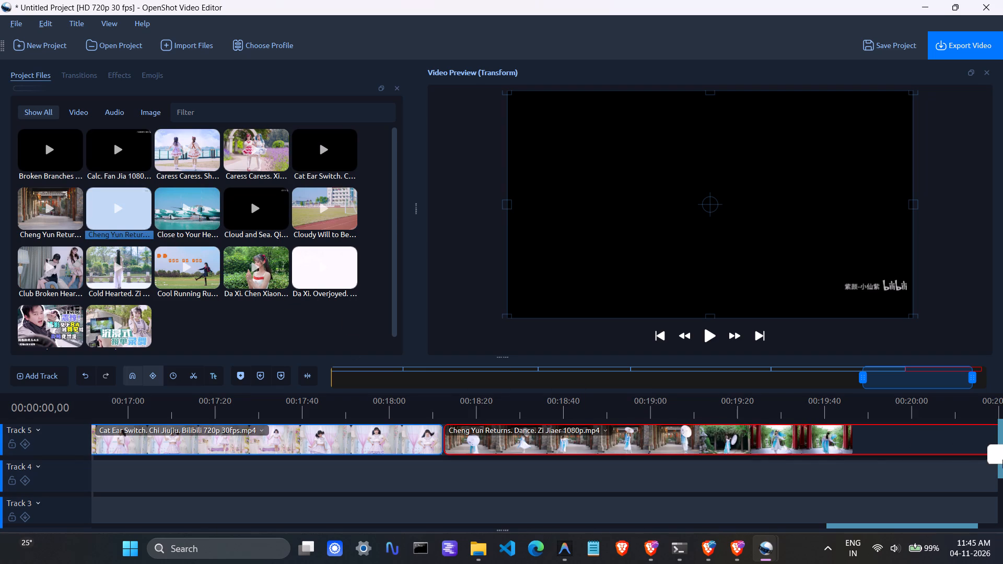
pyautogui.moveTo(1002, 460); pyautogui.dragTo(119, 213)
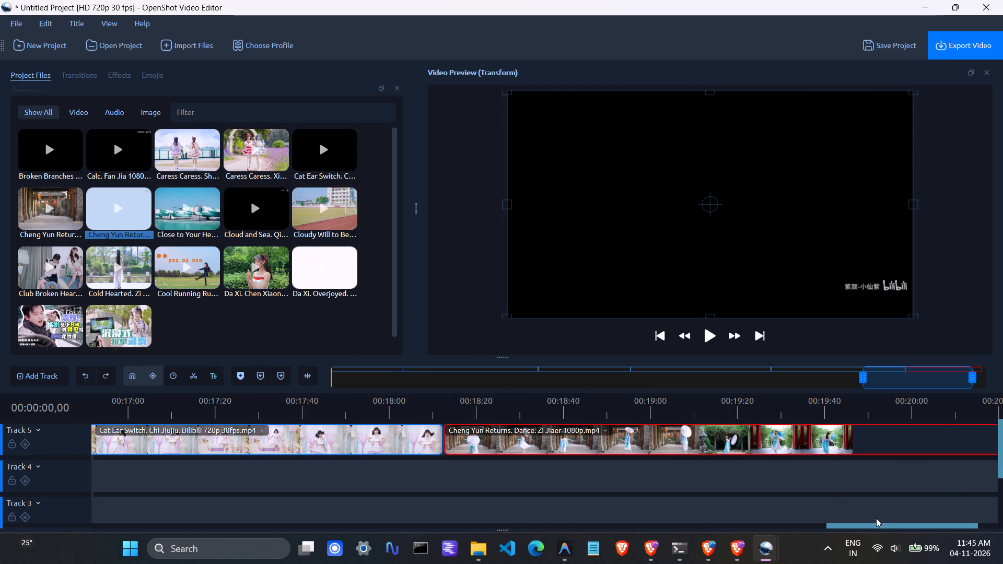
pyautogui.moveTo(879, 525); pyautogui.dragTo(1002, 497)
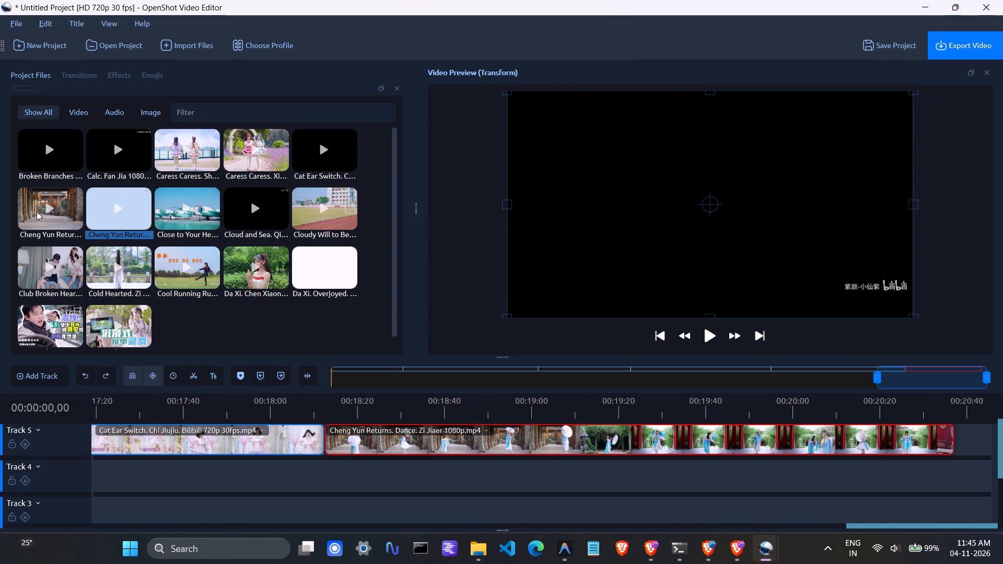
pyautogui.moveTo(1, 275); pyautogui.dragTo(83, 278)
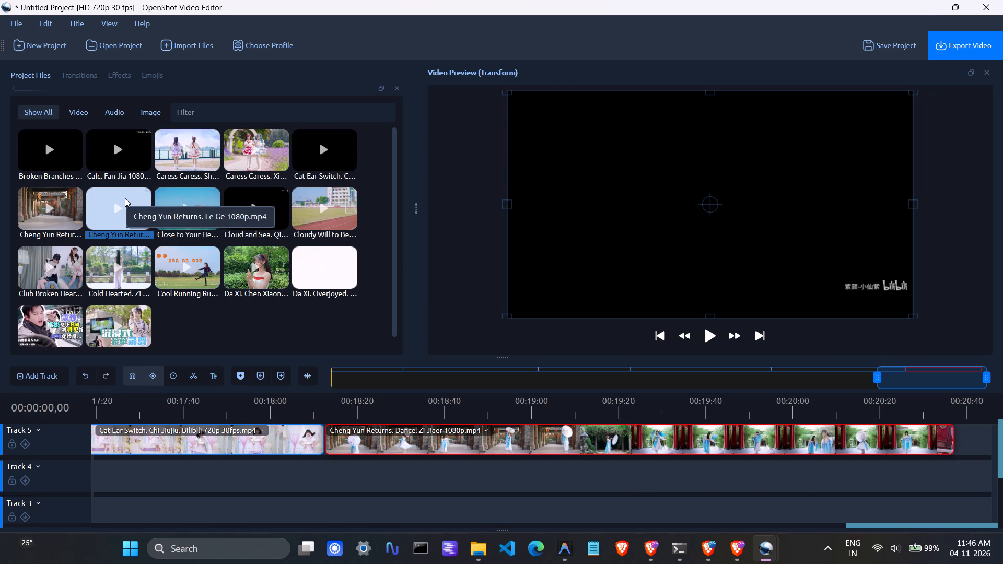
pyautogui.moveTo(125, 198); pyautogui.dragTo(962, 442)
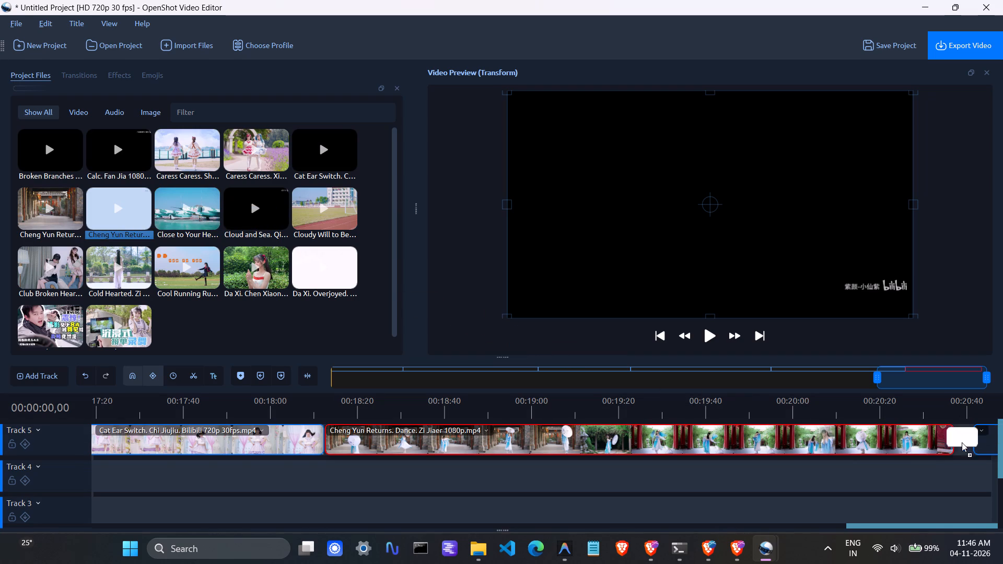
pyautogui.moveTo(962, 442); pyautogui.dragTo(956, 437)
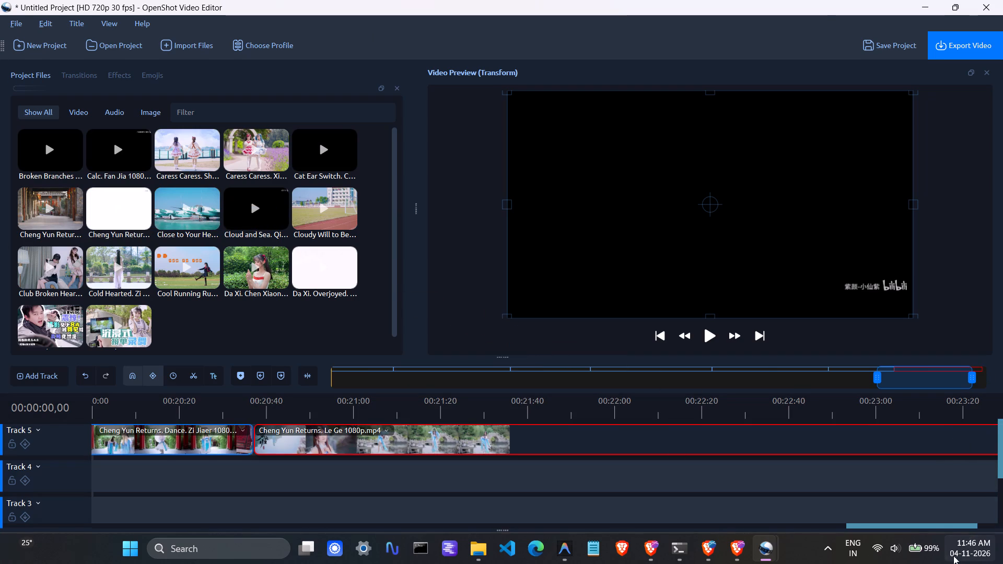
# Add the Close to Your Heart clip to Track 5 directly after the end of the second Cheng Yun Returns clip.
pyautogui.moveTo(947, 523); pyautogui.dragTo(1002, 542)
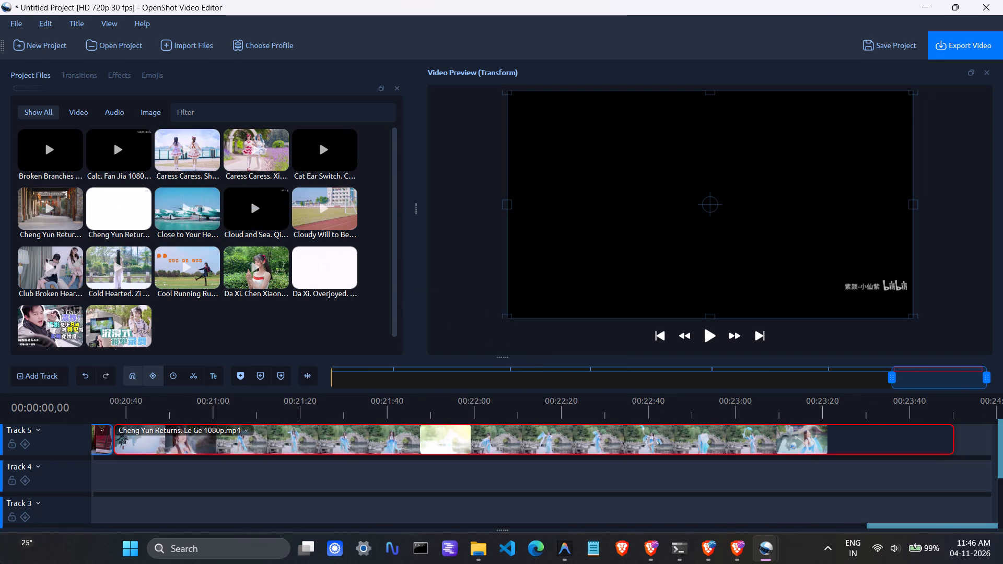
pyautogui.moveTo(189, 213); pyautogui.dragTo(708, 432)
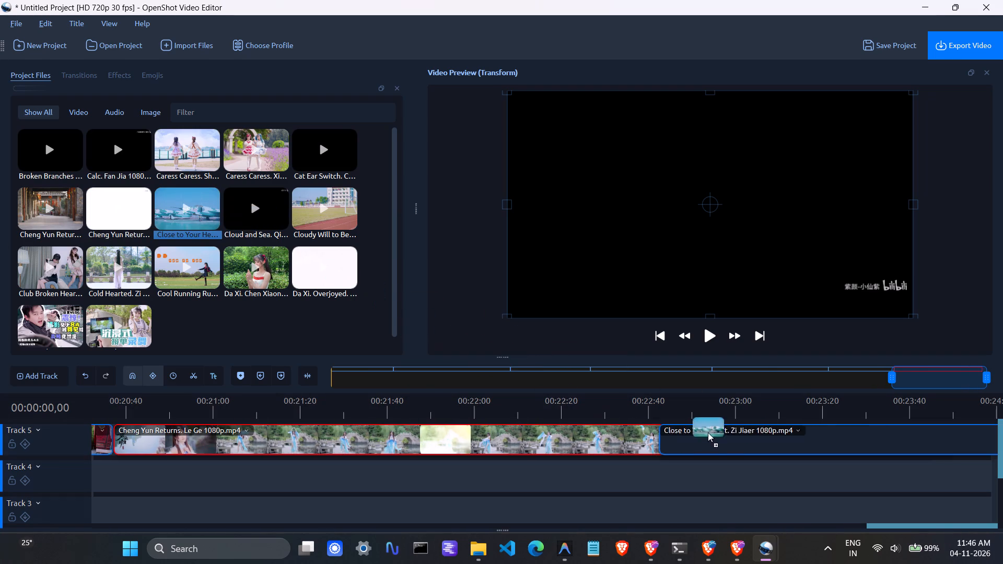
pyautogui.moveTo(708, 432); pyautogui.dragTo(957, 436)
# Add the Cloud and Sea clip to Track 5 right after the end of the Close to Your Heart clip.
pyautogui.moveTo(888, 526); pyautogui.dragTo(983, 520)
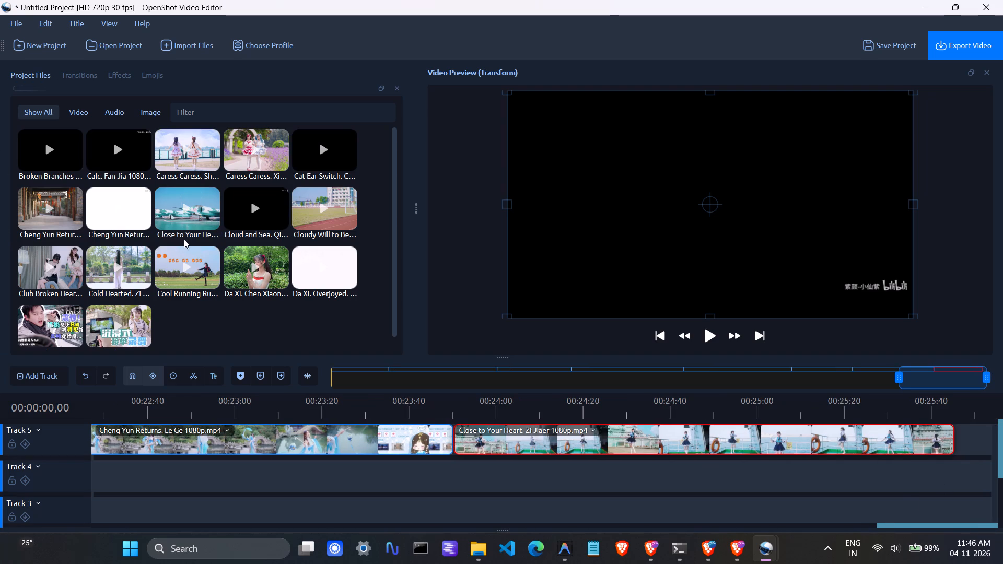
pyautogui.moveTo(226, 217); pyautogui.dragTo(912, 420)
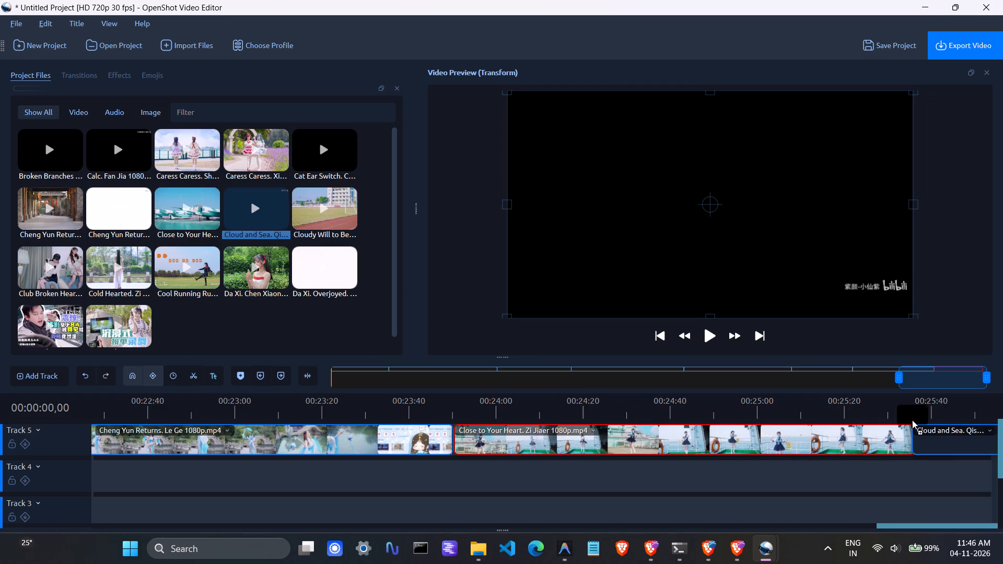
pyautogui.moveTo(912, 420); pyautogui.dragTo(951, 420)
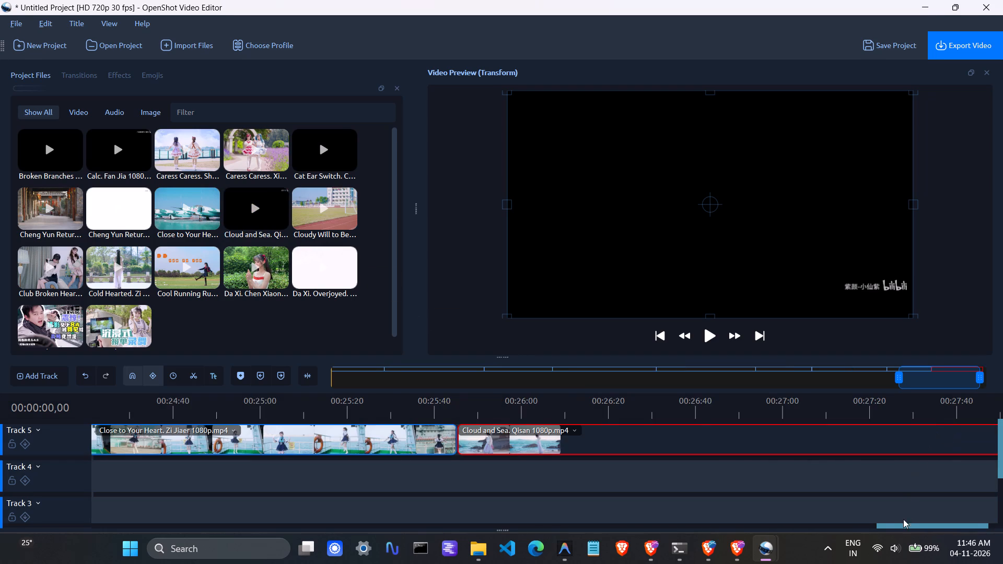
# Add the Cloudy Will to Become Clear clip to Track 5 directly after the end of the Cloud and Sea clip.
pyautogui.moveTo(903, 523); pyautogui.dragTo(977, 511)
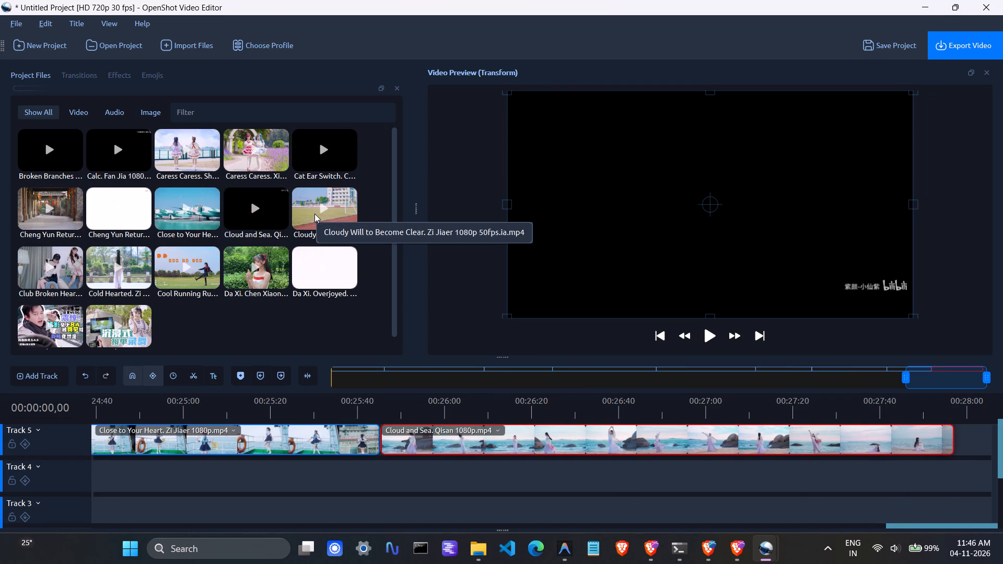
pyautogui.moveTo(321, 207); pyautogui.dragTo(965, 430)
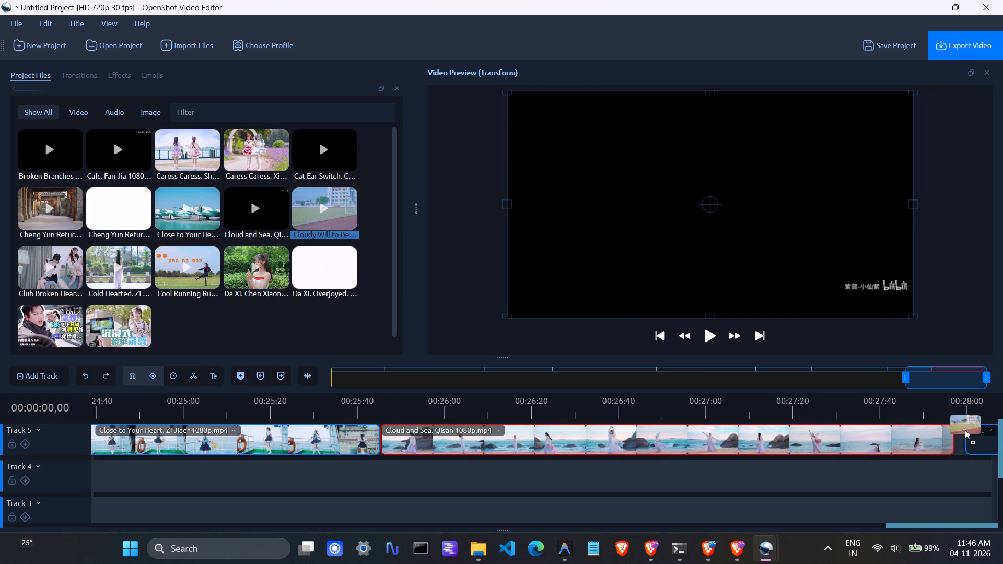
pyautogui.moveTo(965, 430); pyautogui.dragTo(952, 430)
# Add the Club Broken Heart clip to Track 5 directly after the end of the Cloudy Will to Become Clear clip.
pyautogui.moveTo(937, 523); pyautogui.dragTo(989, 516)
pyautogui.moveTo(41, 272); pyautogui.dragTo(264, 374)
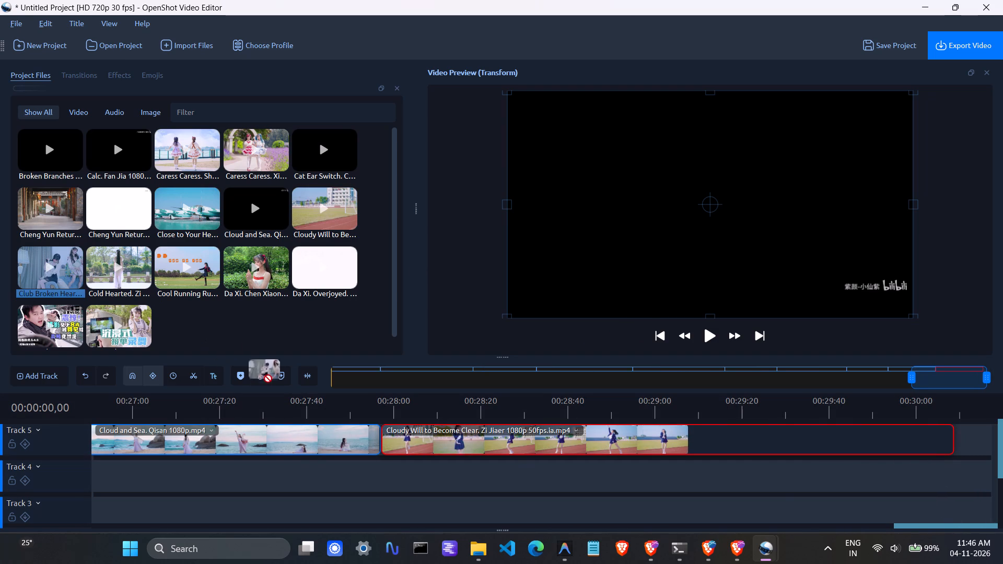
pyautogui.moveTo(264, 374); pyautogui.dragTo(958, 432)
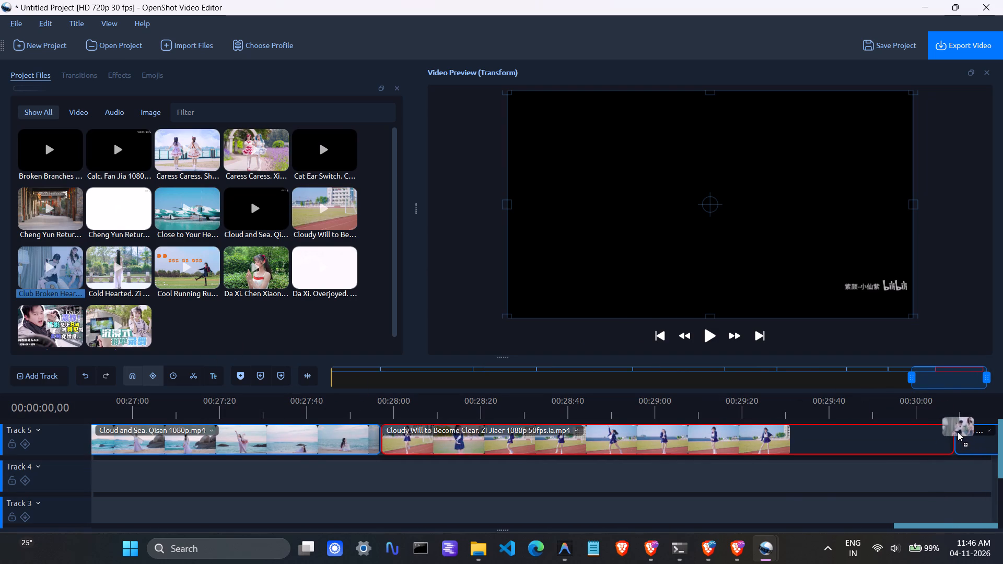
pyautogui.moveTo(958, 432); pyautogui.dragTo(955, 432)
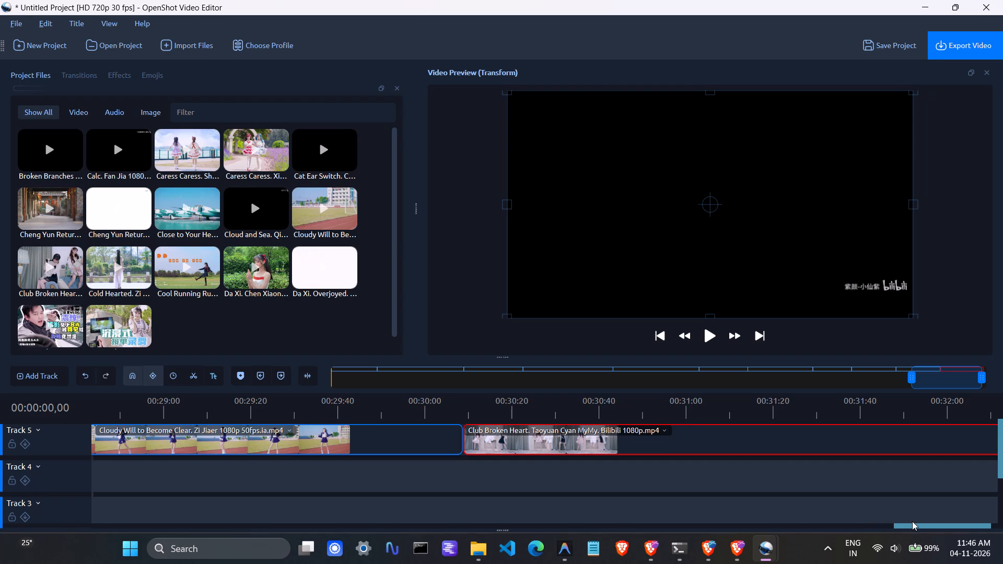
# Add the Cold Hearted clip to Track 5 right after the end of the Club Broken Heart clip.
pyautogui.moveTo(913, 525); pyautogui.dragTo(963, 523)
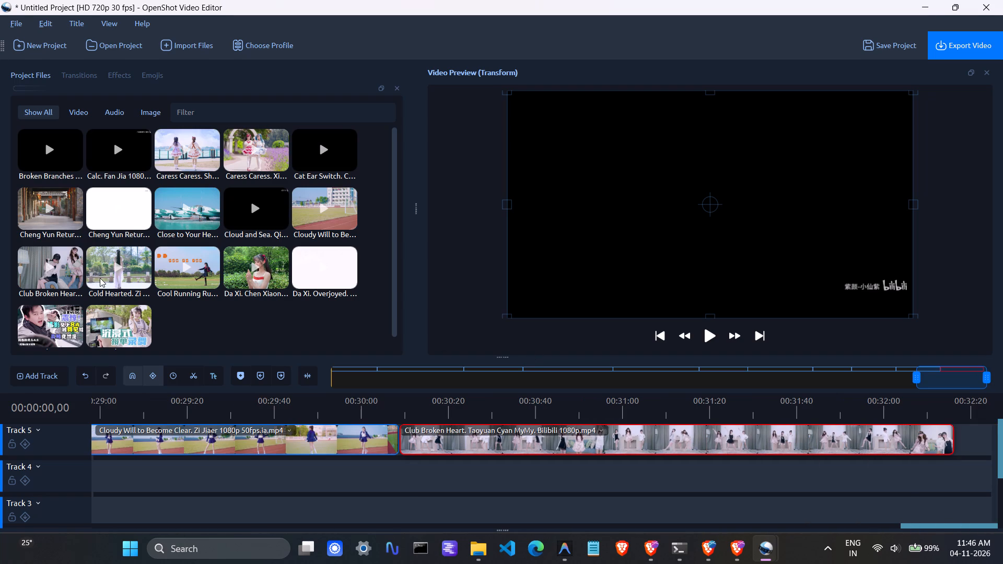
pyautogui.moveTo(114, 263); pyautogui.dragTo(941, 437)
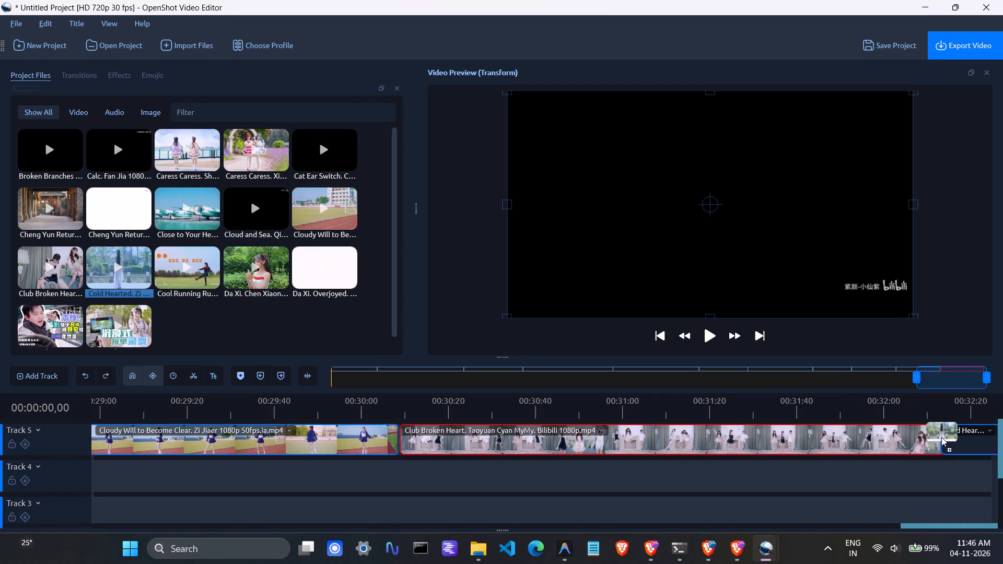
pyautogui.moveTo(941, 437); pyautogui.dragTo(950, 439)
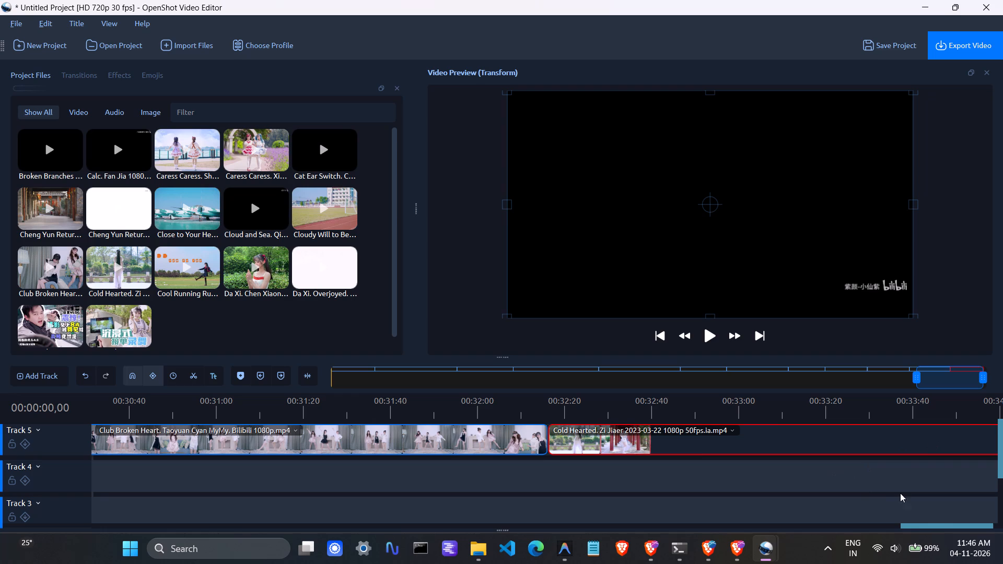
# Add the Cool Running Run To You clip to Track 5 directly after the end of the Cold Hearted clip.
pyautogui.moveTo(936, 521); pyautogui.dragTo(964, 522)
pyautogui.moveTo(961, 522); pyautogui.dragTo(994, 519)
pyautogui.moveTo(936, 524); pyautogui.dragTo(961, 523)
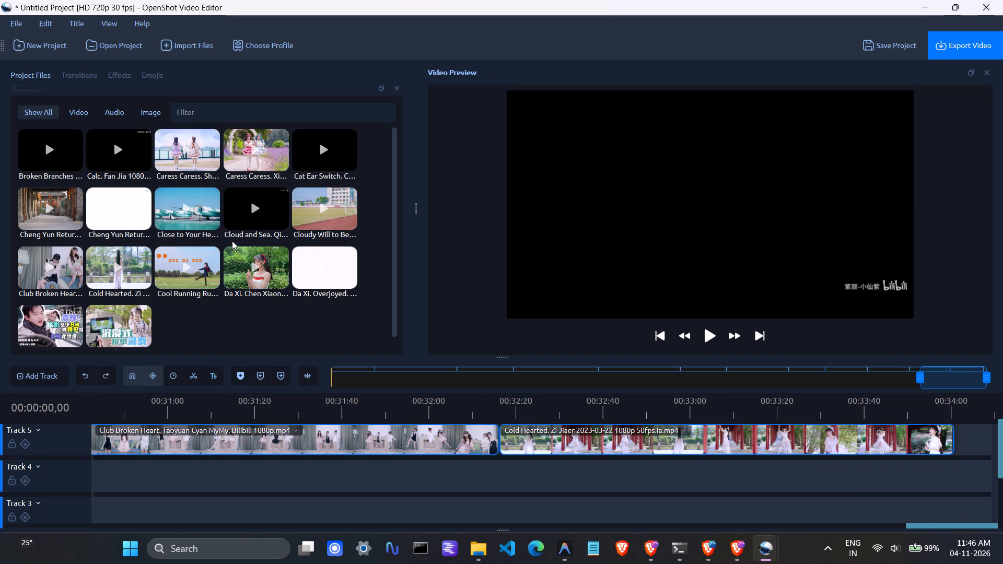
pyautogui.moveTo(175, 280); pyautogui.dragTo(425, 362)
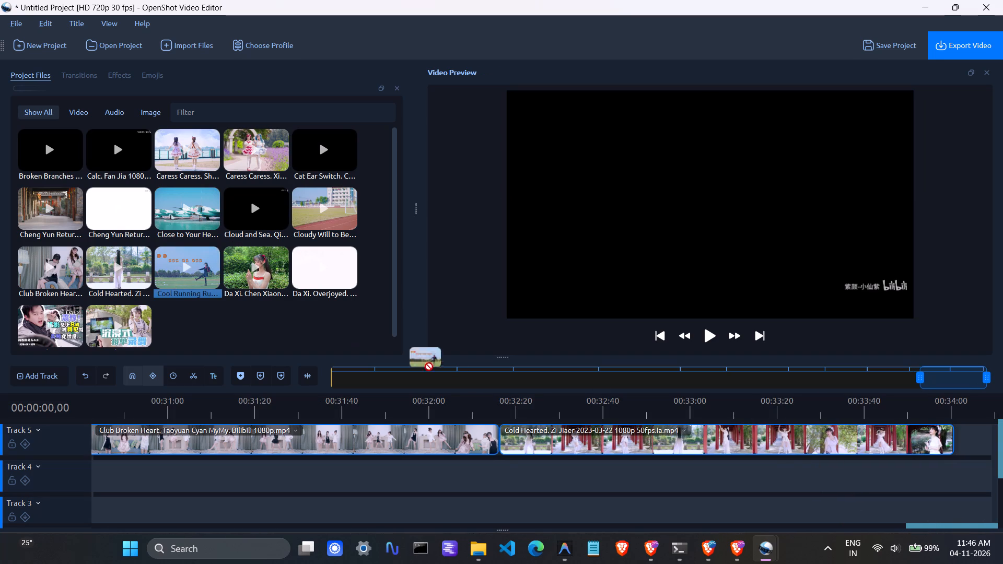
pyautogui.moveTo(425, 362); pyautogui.dragTo(953, 450)
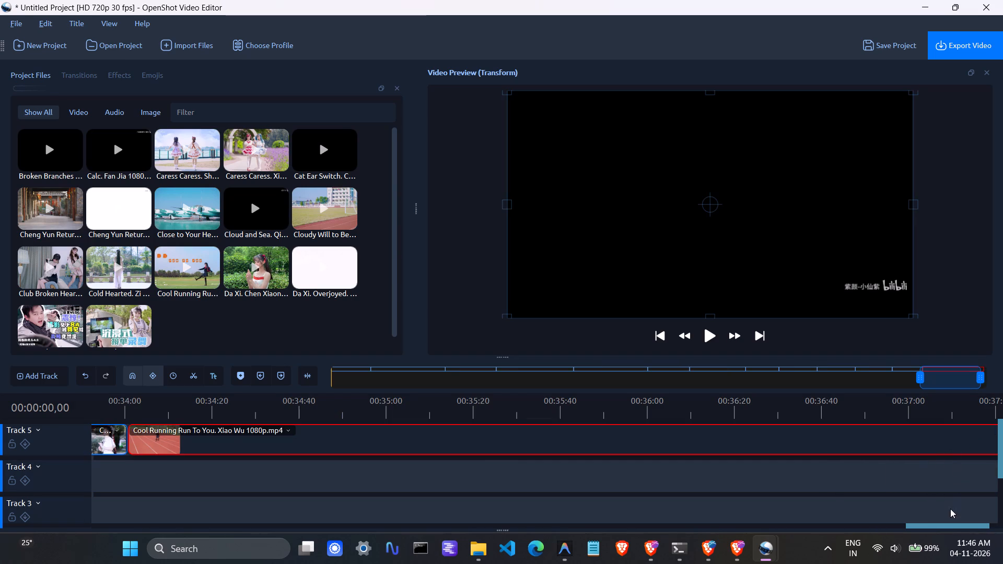
# Add a second copy of the Cool Running Run To You clip to Track 5 directly after the first copy.
pyautogui.moveTo(947, 527); pyautogui.dragTo(986, 522)
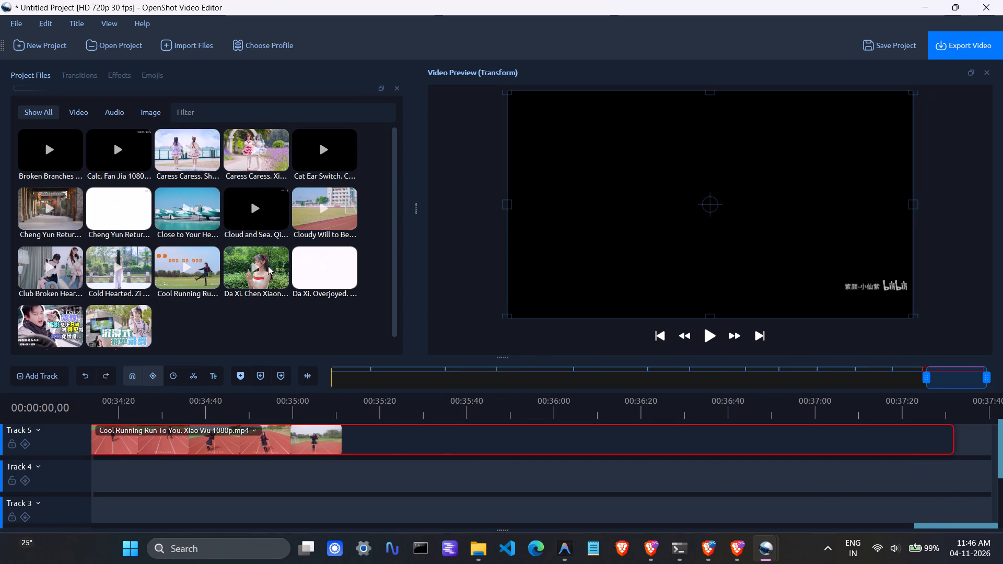
pyautogui.moveTo(205, 266); pyautogui.dragTo(361, 331)
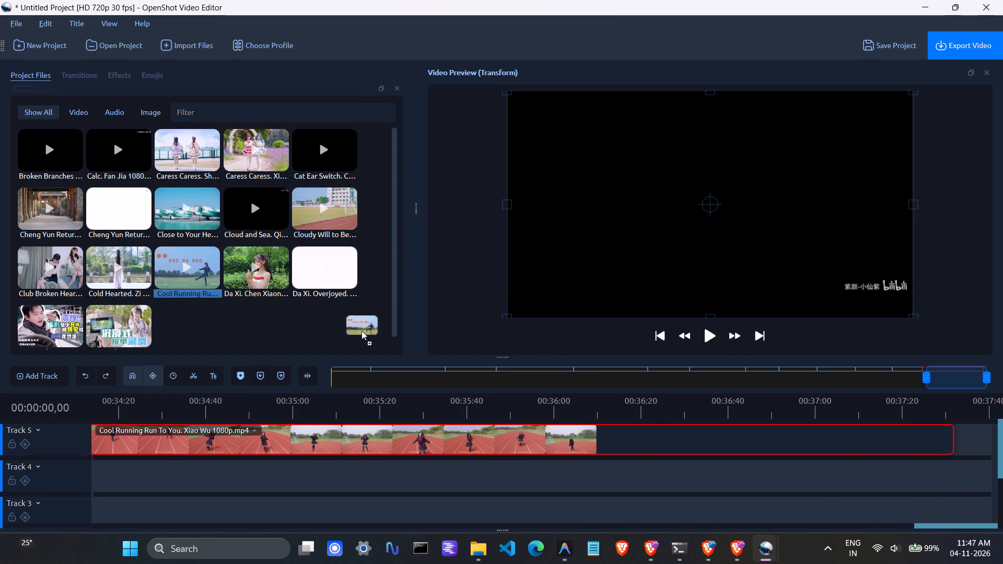
pyautogui.moveTo(361, 331); pyautogui.dragTo(950, 457)
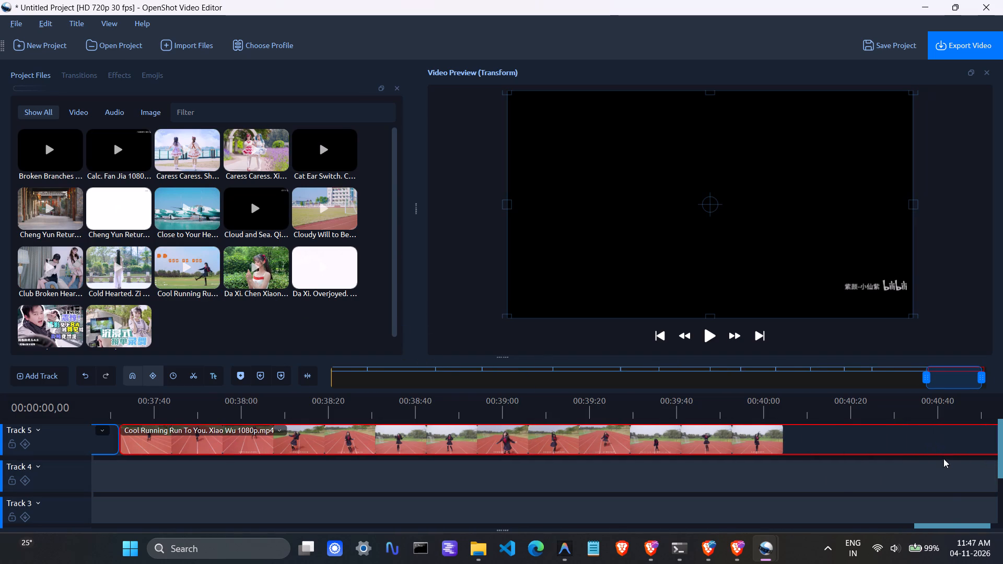
# Add the Da Xi clip recorded at 1080p 30fps to Track 5 directly after the second Cool Running Run To You clip.
pyautogui.moveTo(947, 524); pyautogui.dragTo(986, 523)
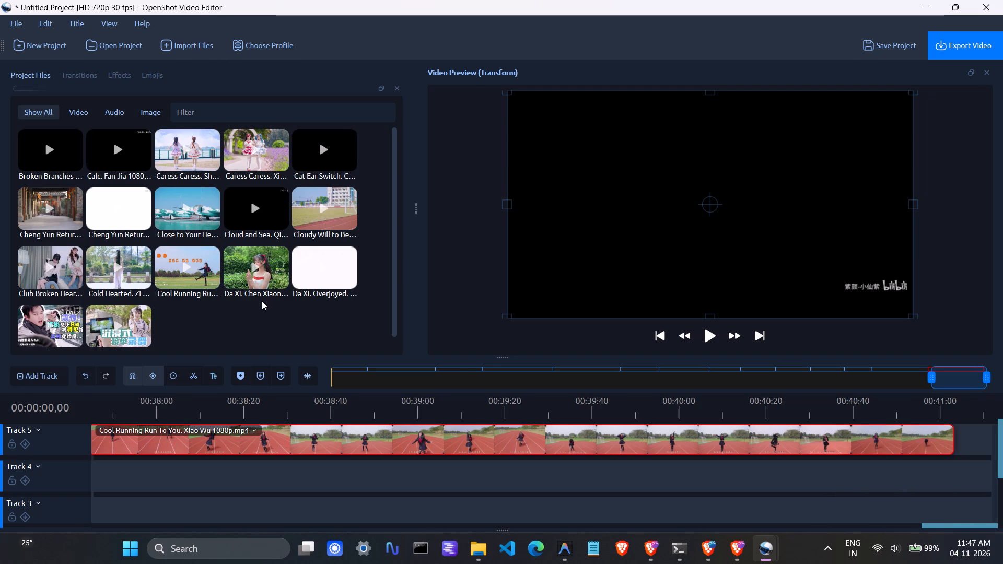
pyautogui.moveTo(253, 275); pyautogui.dragTo(967, 448)
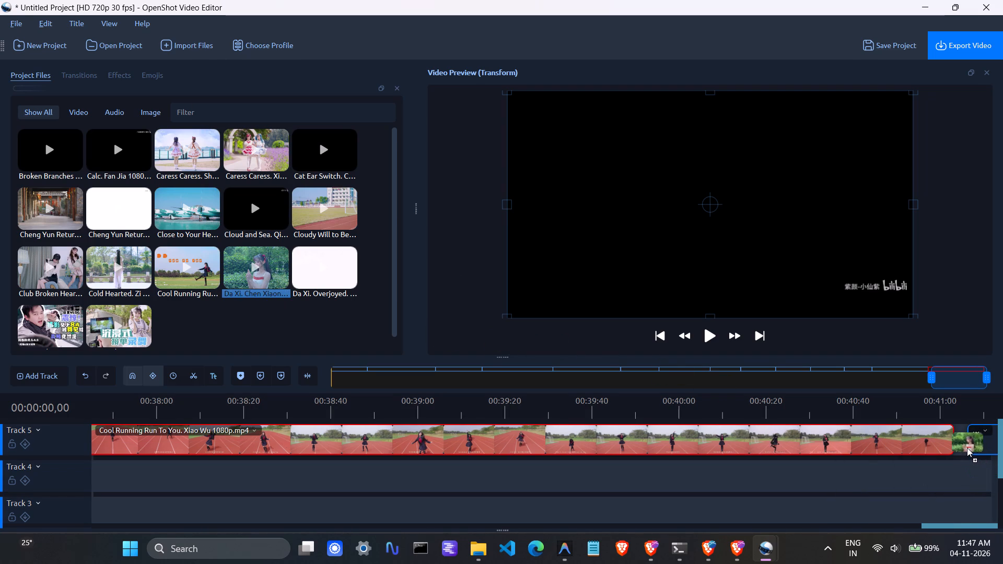
pyautogui.moveTo(967, 448); pyautogui.dragTo(950, 449)
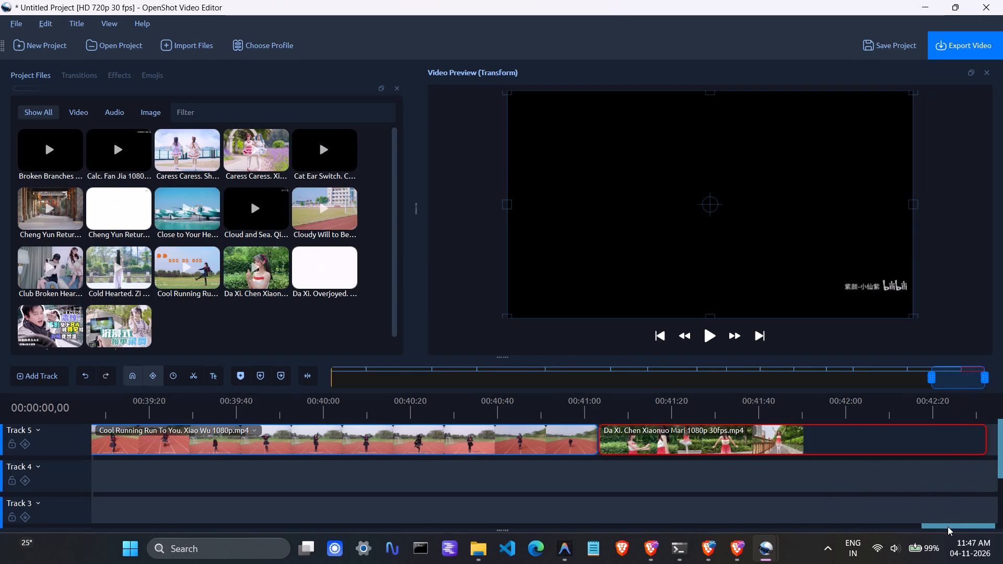
# Add the Da Xi Overjoyed clip to Track 5 directly after the end of the previous Da Xi clip.
pyautogui.moveTo(947, 526); pyautogui.dragTo(957, 527)
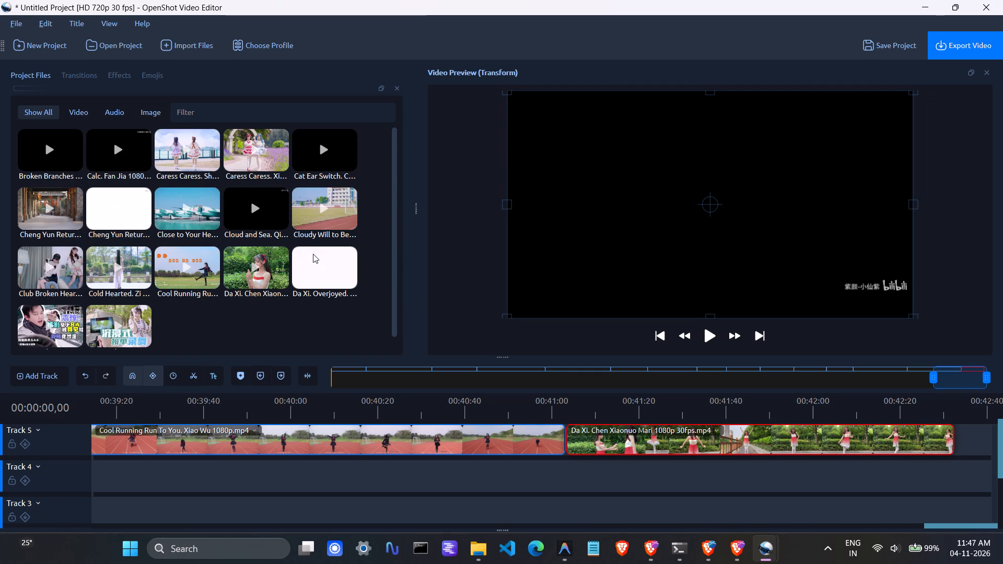
pyautogui.moveTo(307, 254); pyautogui.dragTo(958, 436)
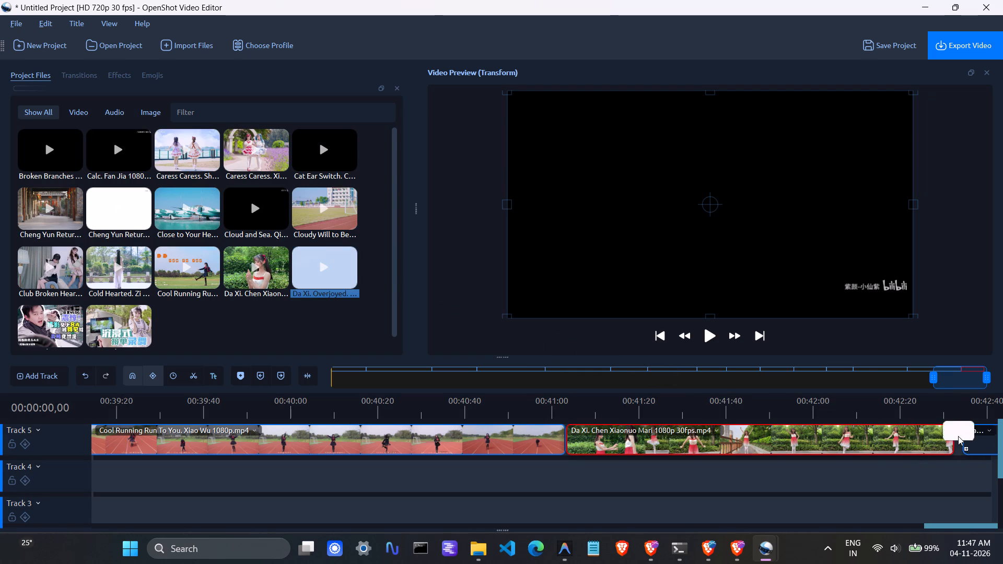
pyautogui.moveTo(958, 436); pyautogui.dragTo(955, 436)
# Add the Dance Filming Documentary 2021-02-02 clip to Track 5 directly after the end of the Da Xi Overjoyed clip.
pyautogui.moveTo(957, 525); pyautogui.dragTo(1002, 526)
pyautogui.moveTo(41, 329); pyautogui.dragTo(41, 330)
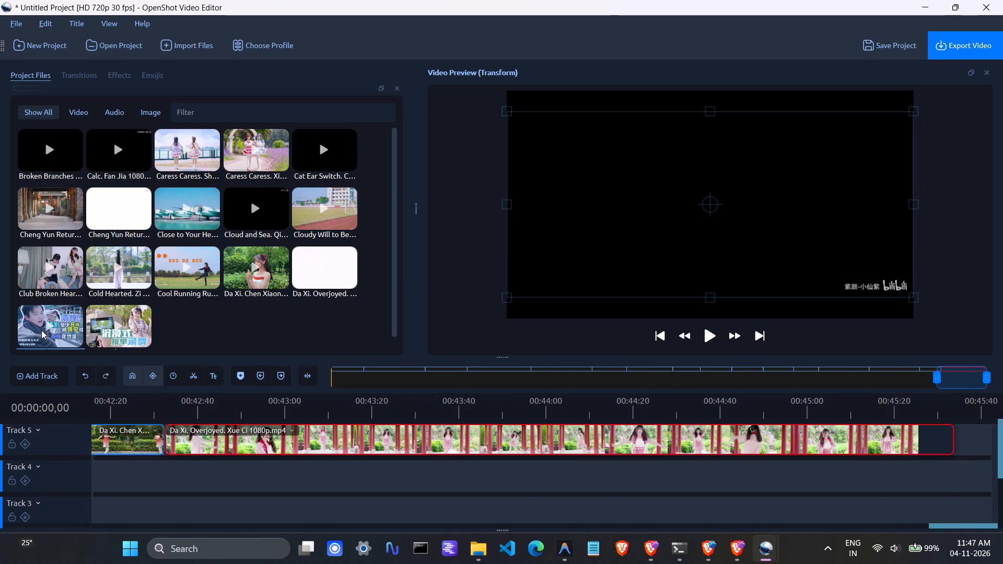
pyautogui.moveTo(41, 330); pyautogui.dragTo(960, 445)
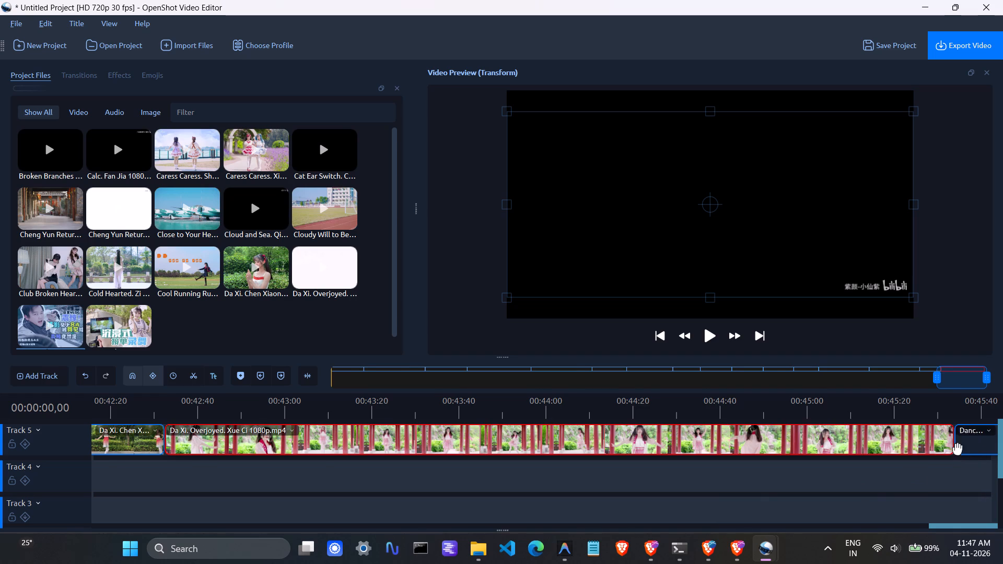
# Add the Dance Filming Documentary 2022-06-07 clip to Track 5 directly after the end of the 2021-02-02 documentary clip.
pyautogui.moveTo(954, 523); pyautogui.dragTo(996, 517)
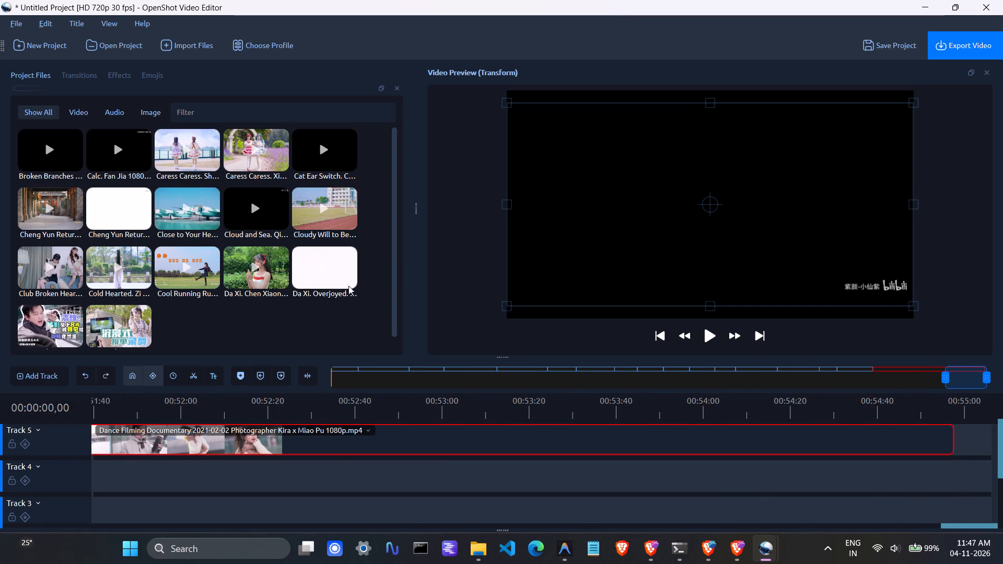
pyautogui.moveTo(103, 315); pyautogui.dragTo(953, 502)
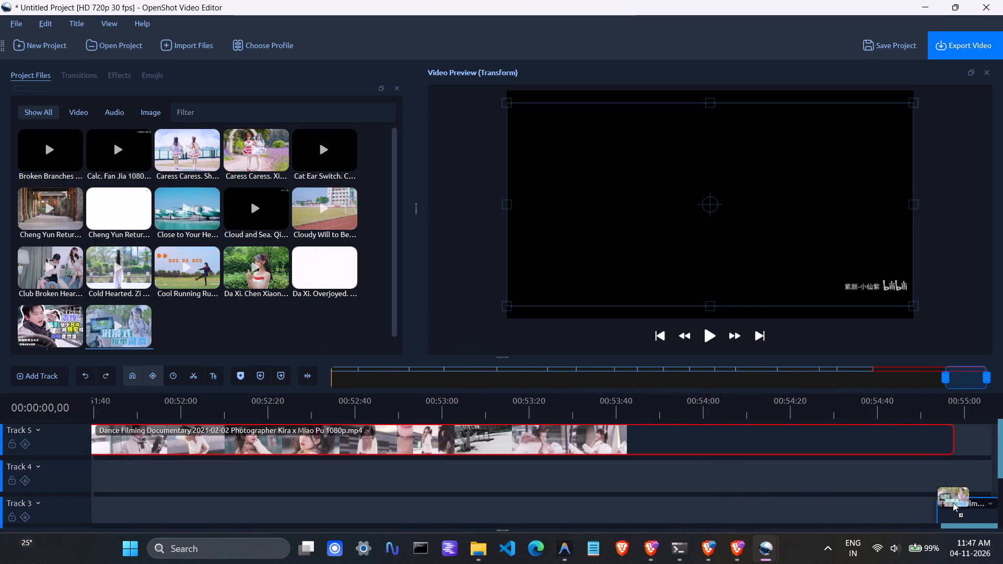
pyautogui.moveTo(953, 502); pyautogui.dragTo(957, 442)
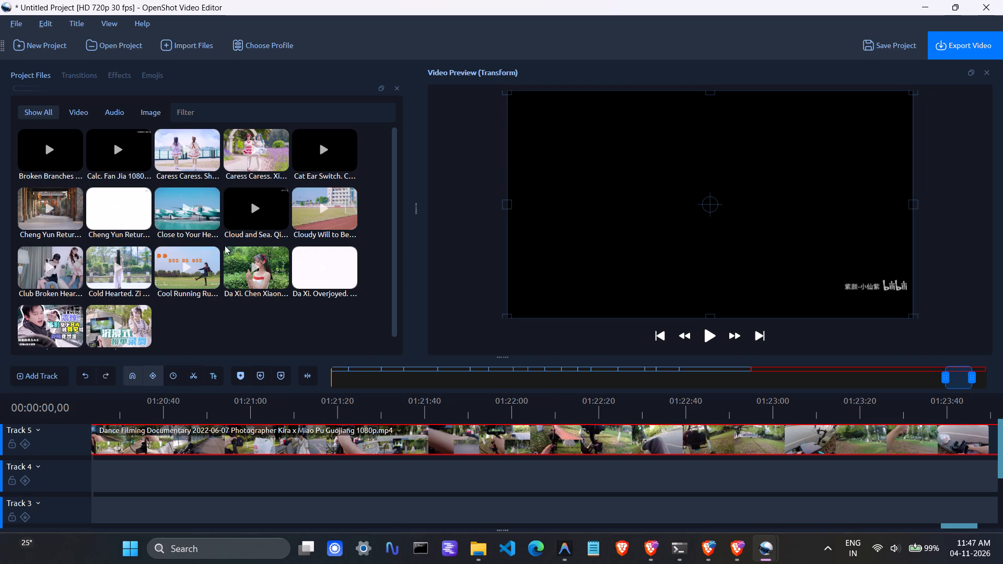
# Play the first few seconds of the assembled timeline in the preview and pause it.
pyautogui.click(708, 327)
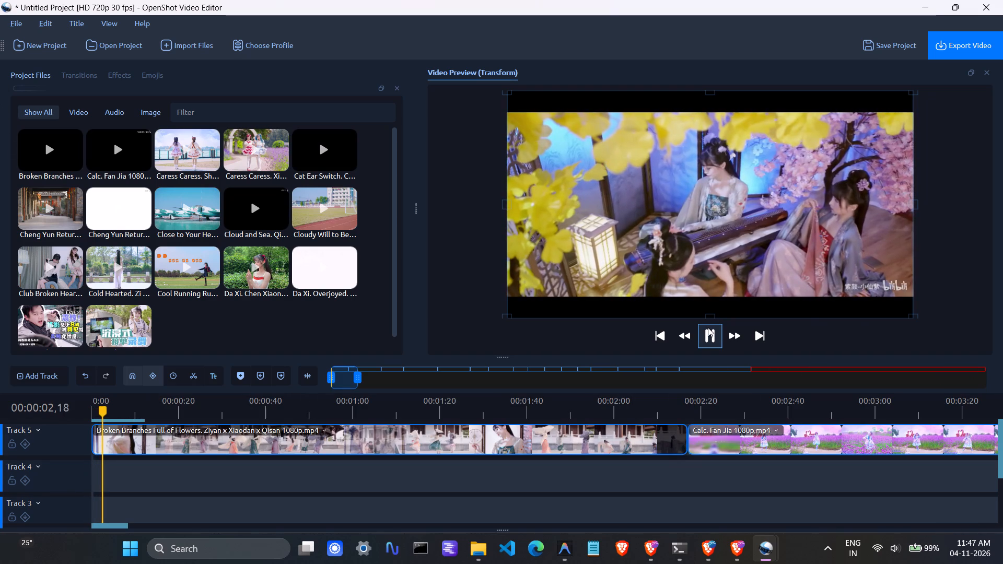
pyautogui.click(708, 327)
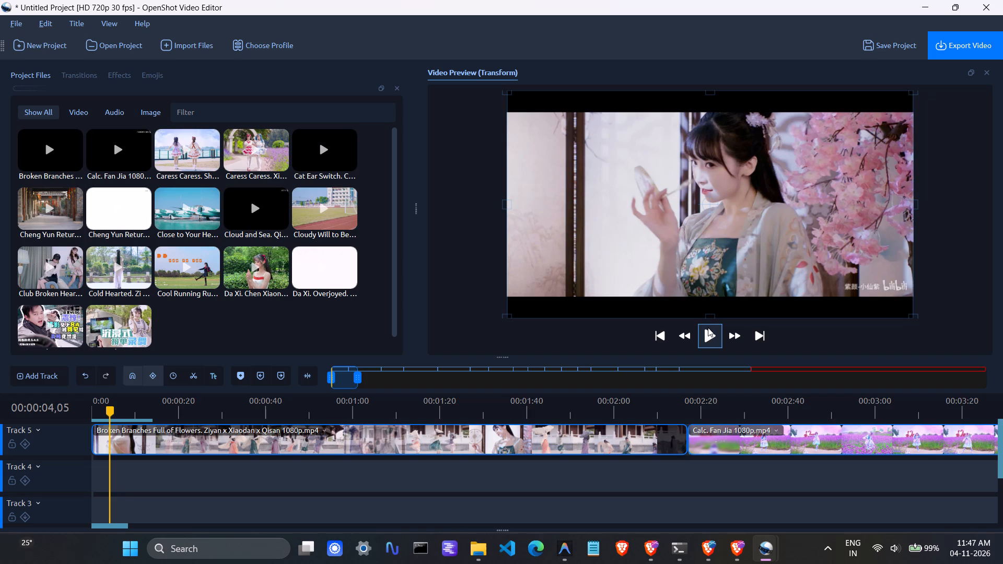
# Move the playhead to 00:02:15,27, near the end of the Broken Branches Full of Flowers clip, and look through the available transitions.
pyautogui.click(75, 72)
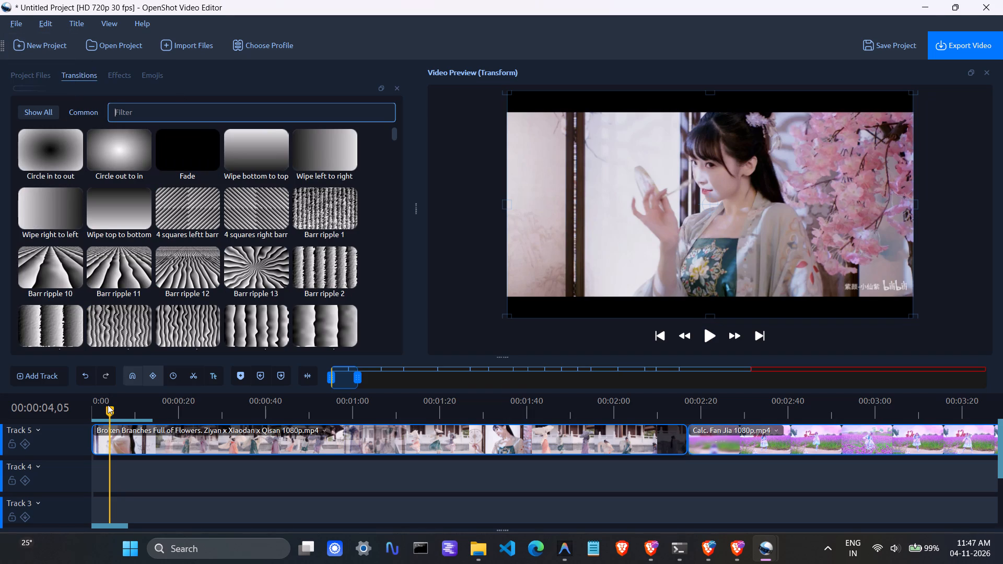
pyautogui.moveTo(108, 405); pyautogui.dragTo(681, 444)
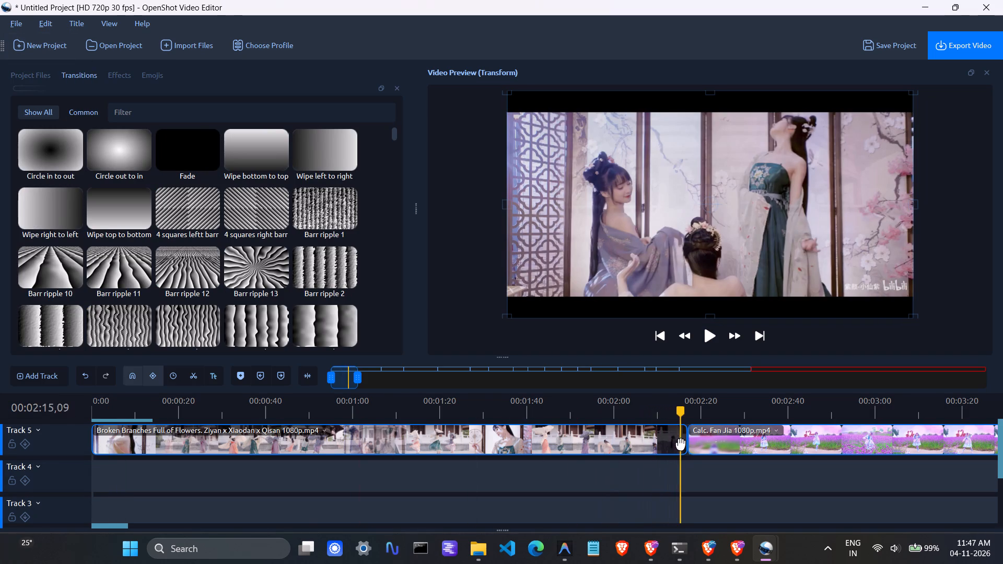
pyautogui.moveTo(681, 444); pyautogui.dragTo(683, 449)
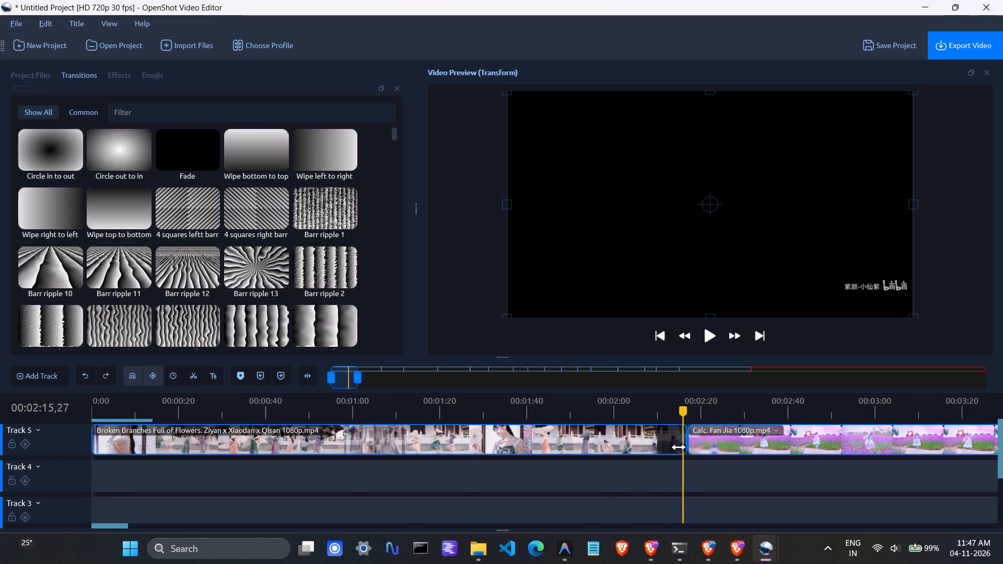
pyautogui.scroll(-4, 146, 254)
pyautogui.scroll(4, 145, 255)
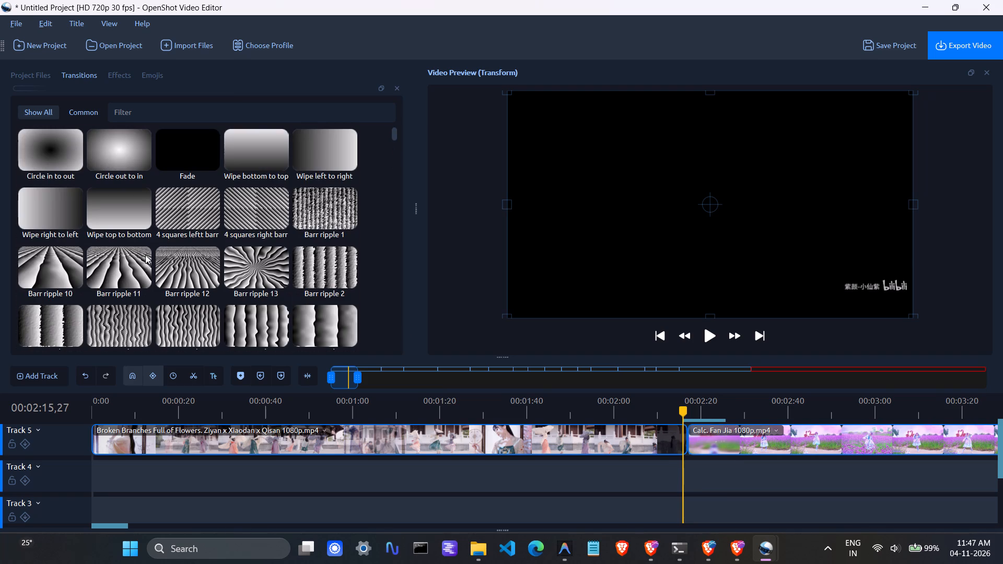
pyautogui.scroll(4, 144, 265)
# Look through the available effects and the Smileys emoji collection.
pyautogui.click(111, 72)
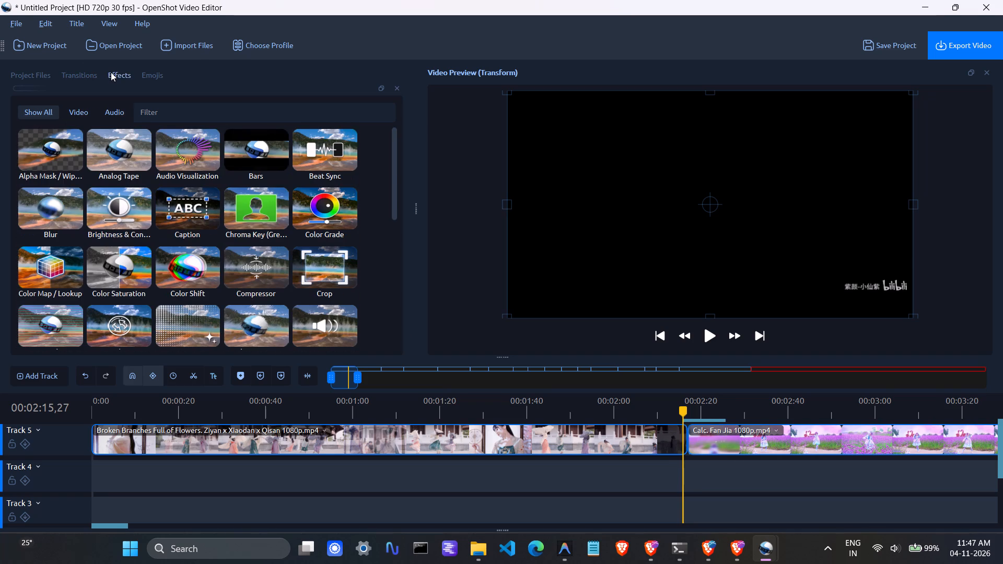
pyautogui.scroll(-3, 154, 226)
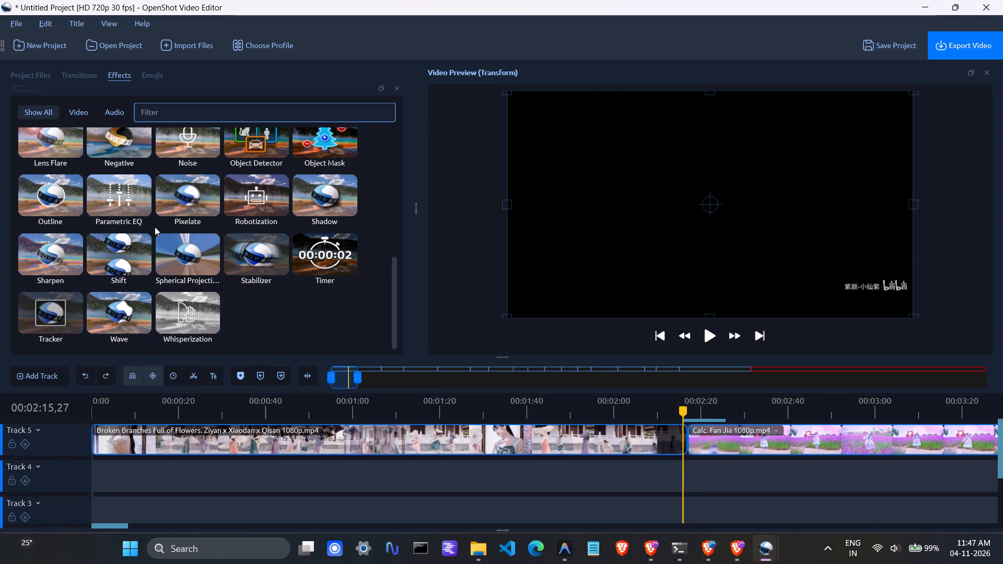
pyautogui.scroll(5, 158, 242)
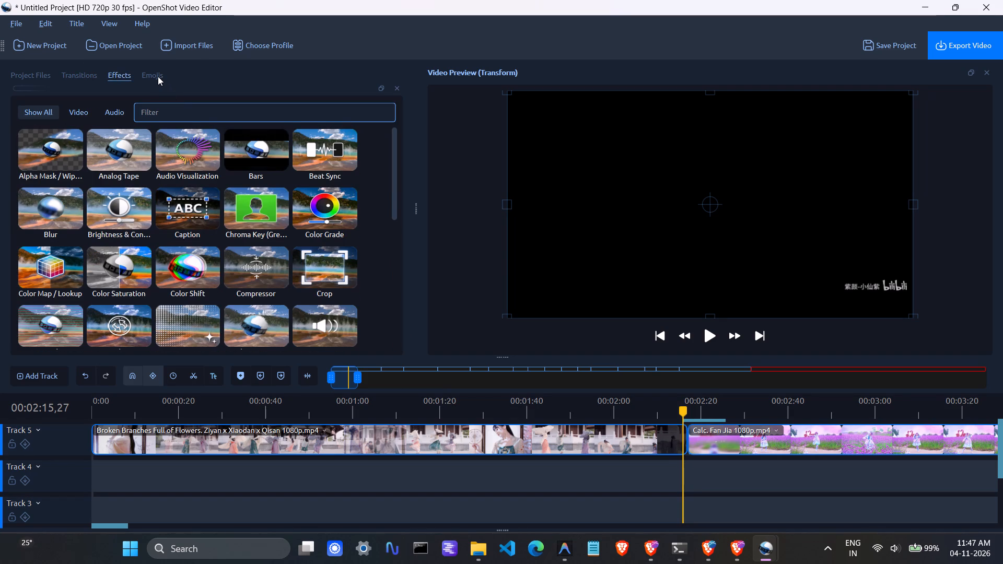
pyautogui.click(158, 76)
pyautogui.scroll(-7, 156, 135)
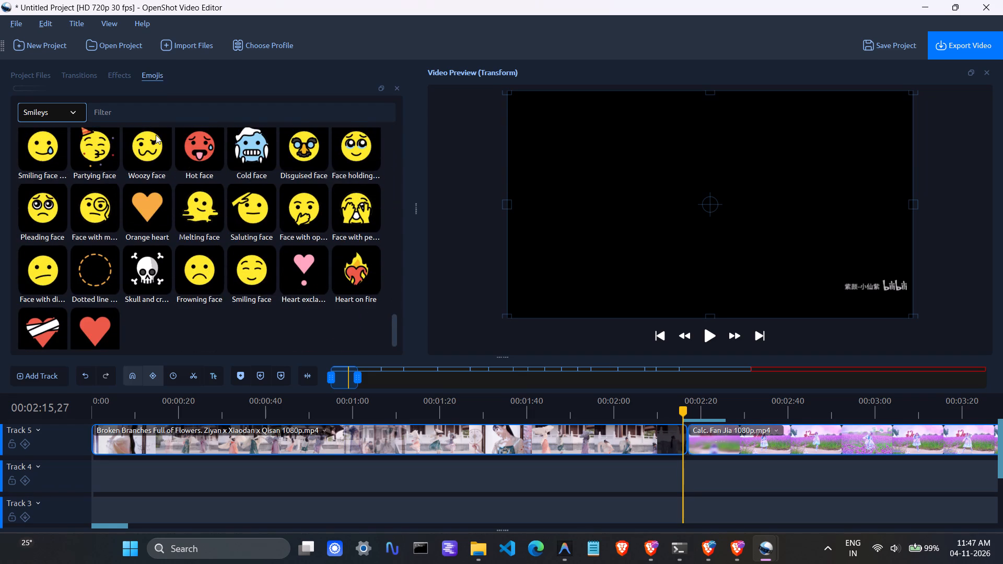
pyautogui.scroll(-4, 156, 135)
pyautogui.scroll(13, 156, 135)
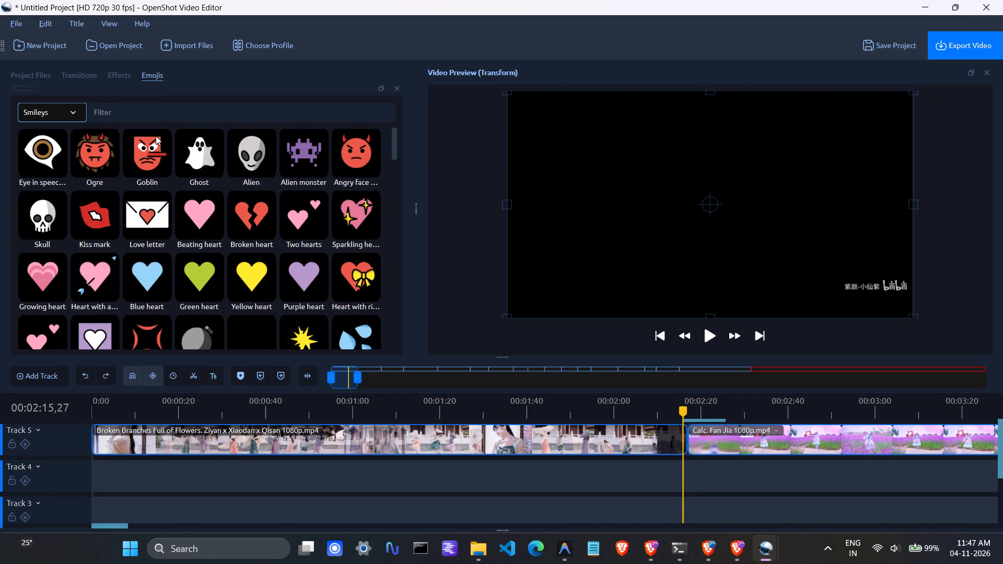
pyautogui.scroll(-9, 156, 136)
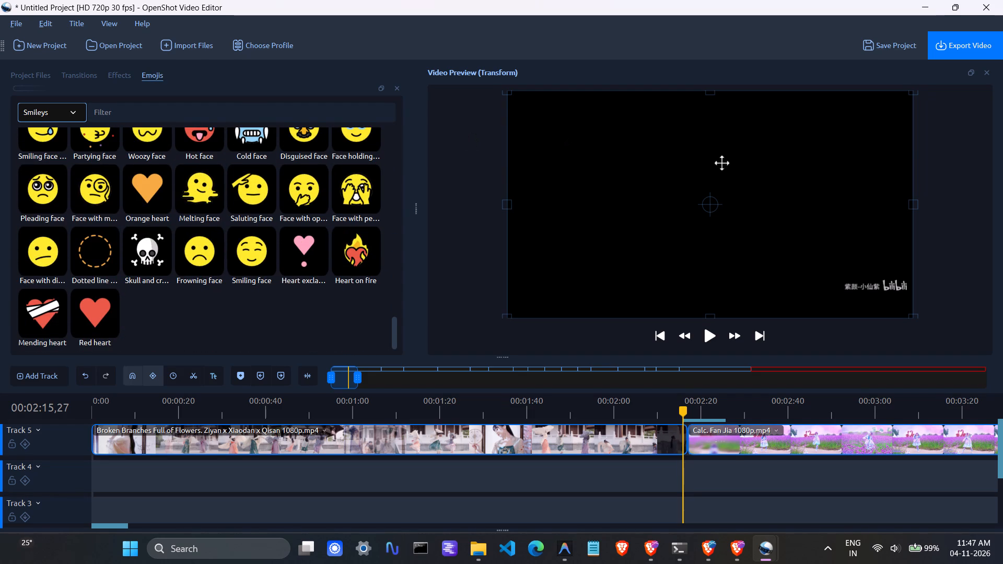
# Export the video as "shorts clip" with the FHD Vertical 1080p 30 fps (1080x1920) video profile.
pyautogui.click(950, 40)
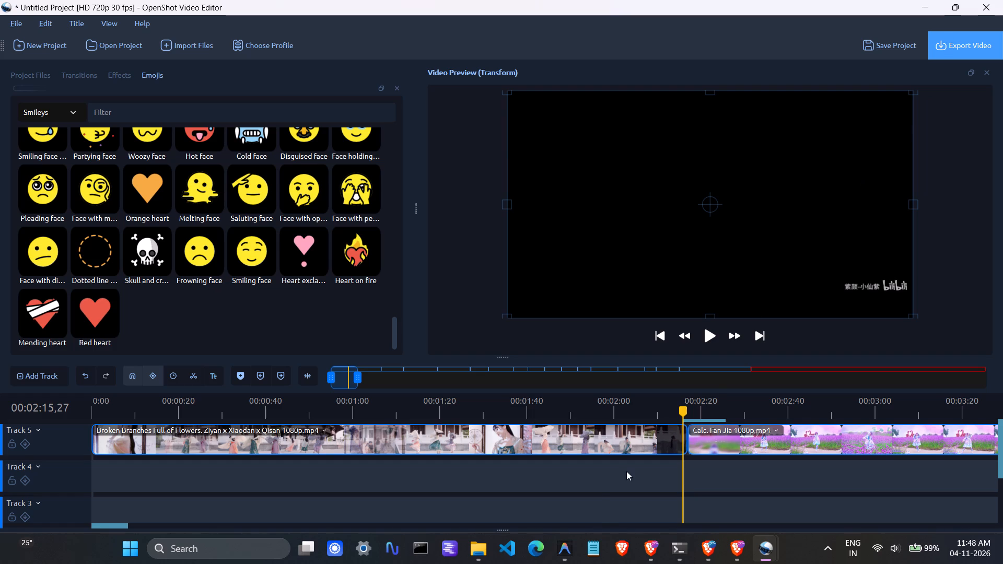
pyautogui.click(596, 495)
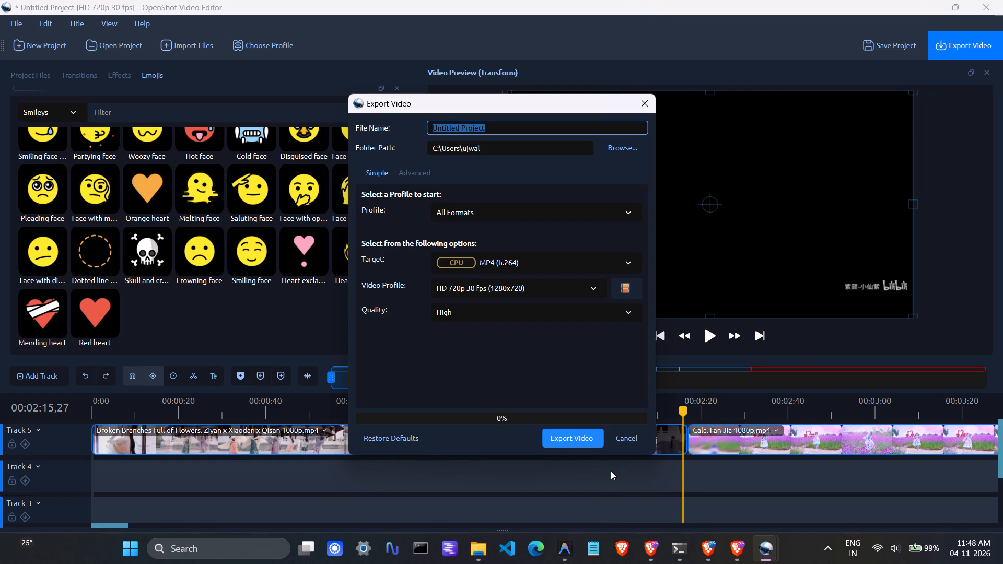
pyautogui.click(592, 288)
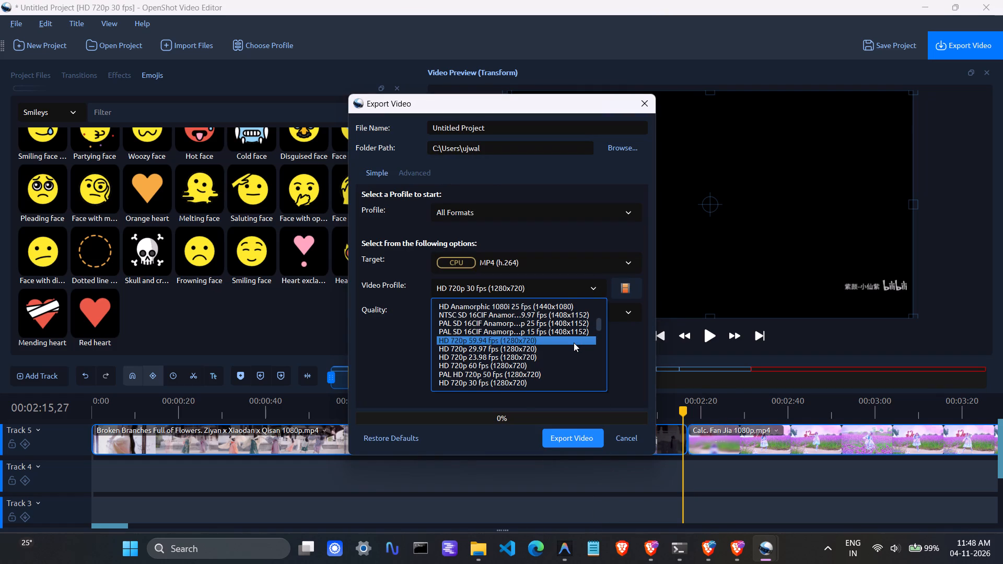
pyautogui.scroll(-3, 574, 343)
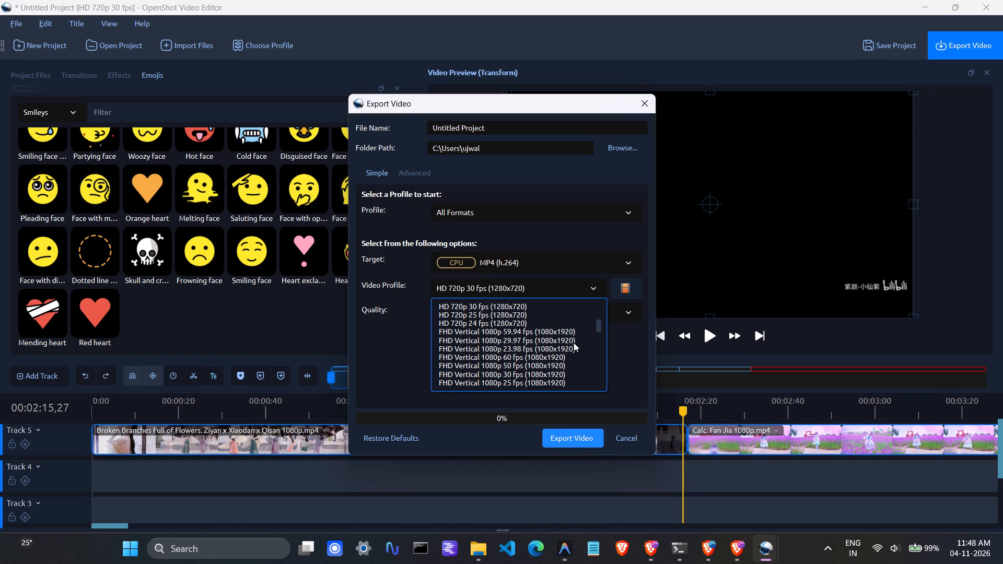
pyautogui.scroll(-5, 573, 333)
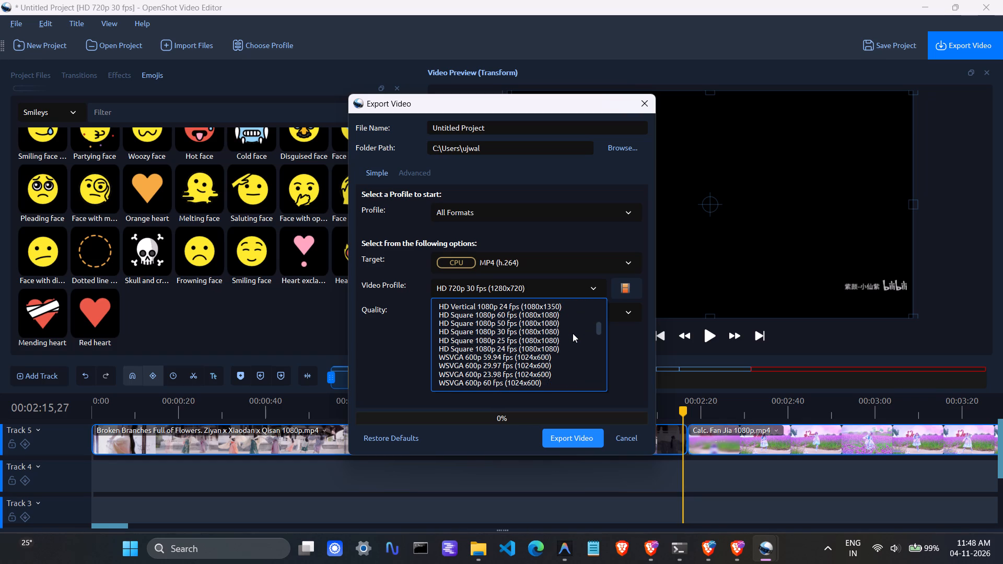
pyautogui.scroll(-11, 573, 333)
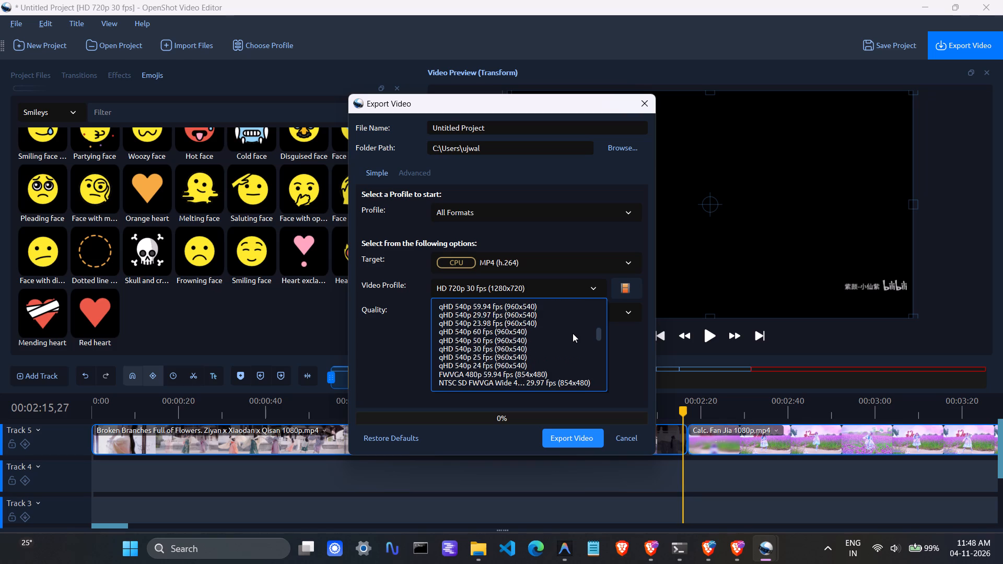
pyautogui.scroll(-16, 573, 333)
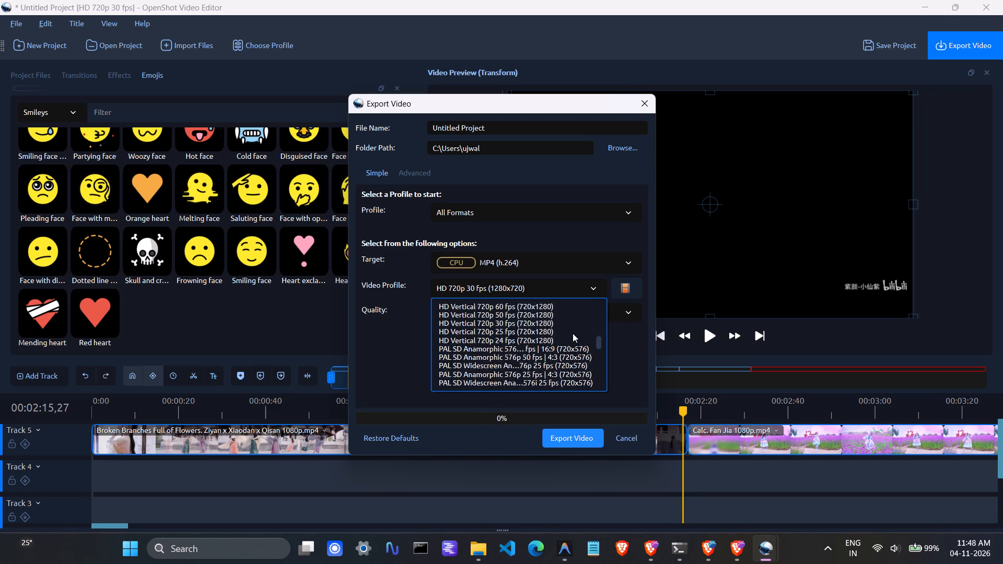
pyautogui.scroll(-17, 573, 333)
pyautogui.scroll(-5, 579, 334)
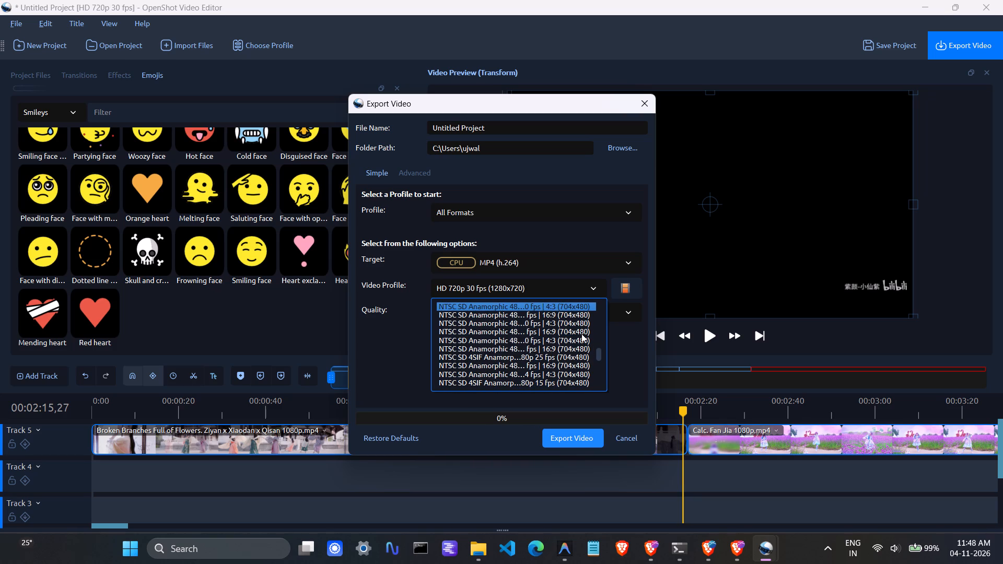
pyautogui.scroll(5, 585, 340)
pyautogui.click(655, 359)
pyautogui.click(591, 307)
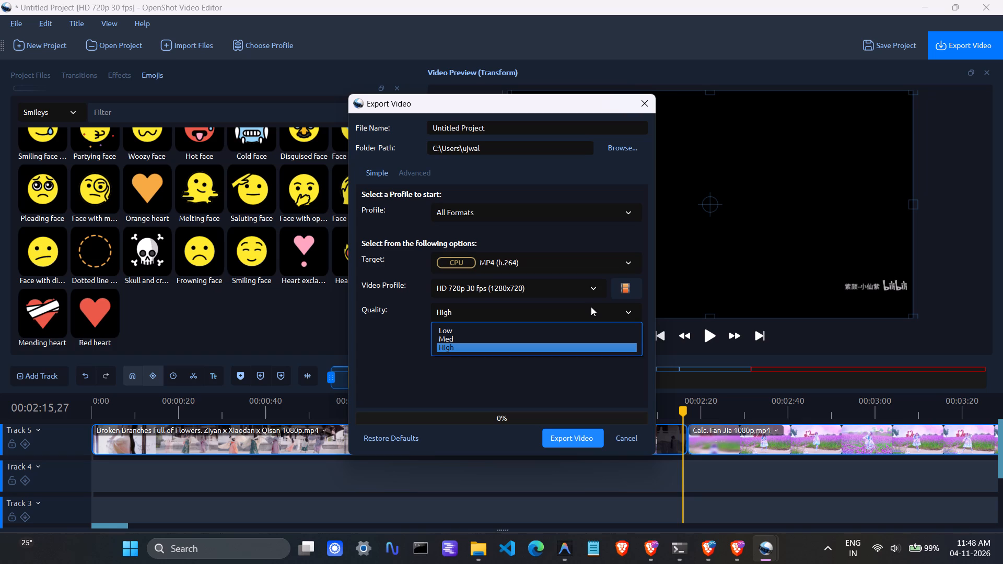
# Export the video as "shorts clip" with the FHD Vertical 1080p 30 fps (1080x1920) video profile.
pyautogui.click(591, 307)
pyautogui.click(587, 287)
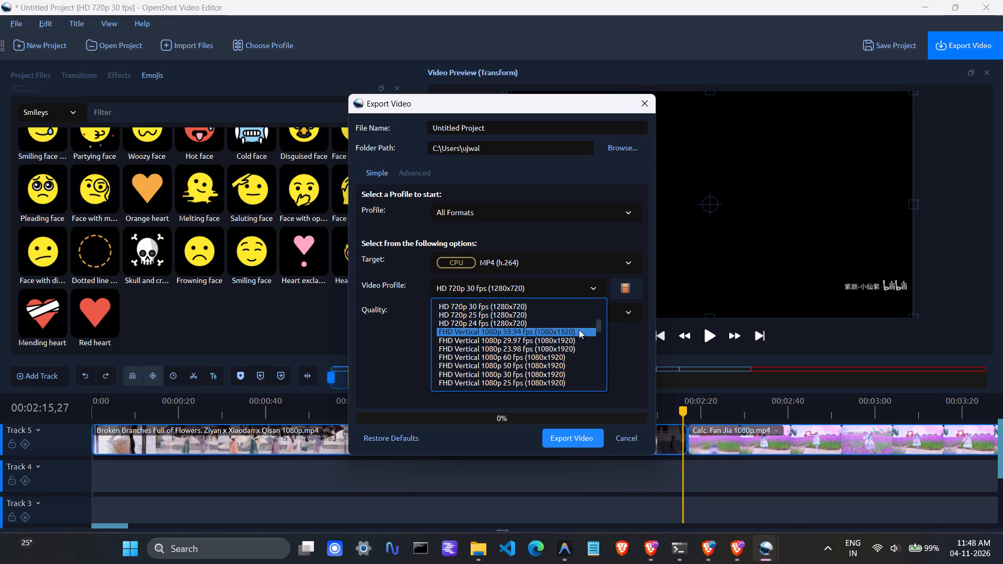
pyautogui.click(551, 371)
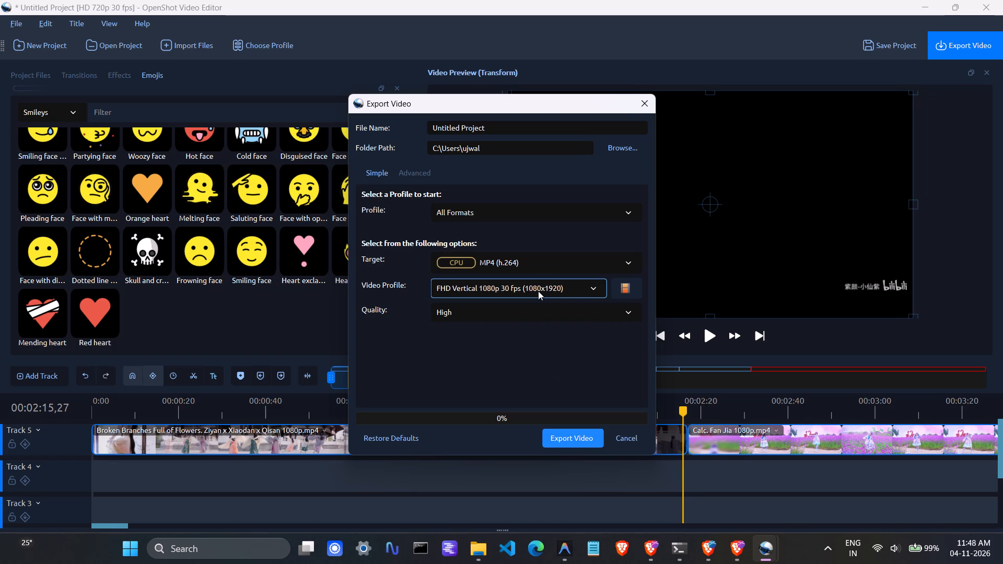
pyautogui.click(545, 254)
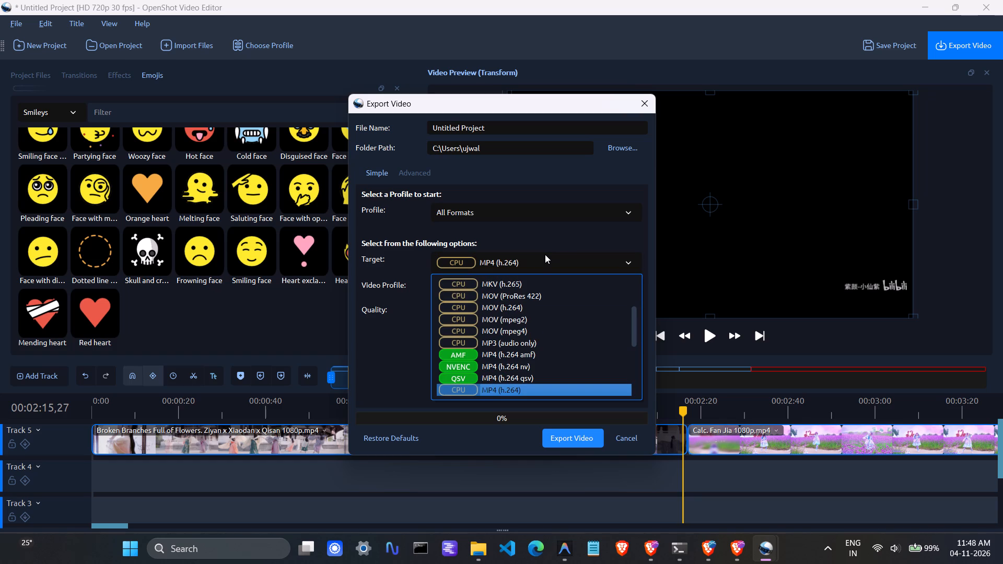
pyautogui.click(542, 215)
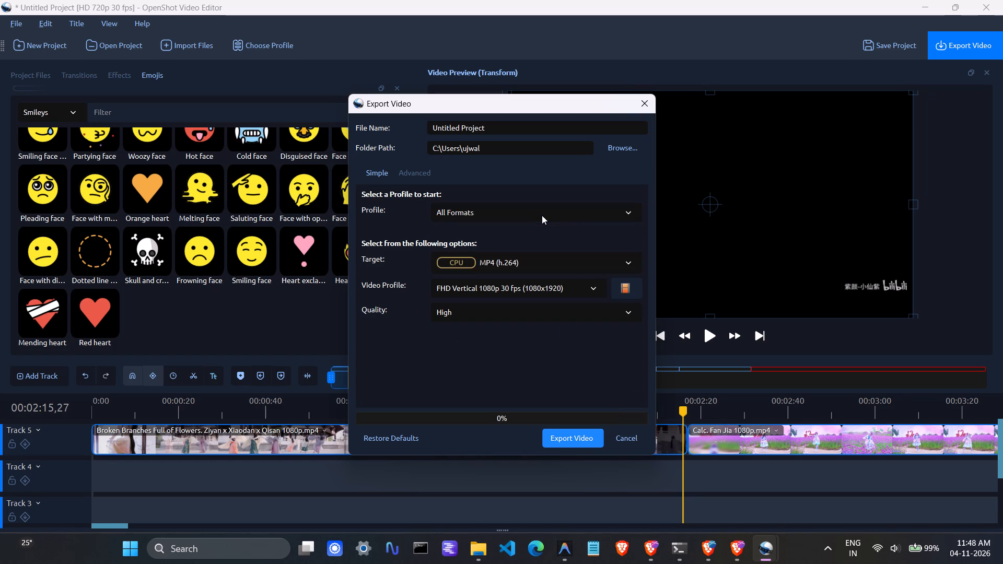
pyautogui.scroll(2, 542, 215)
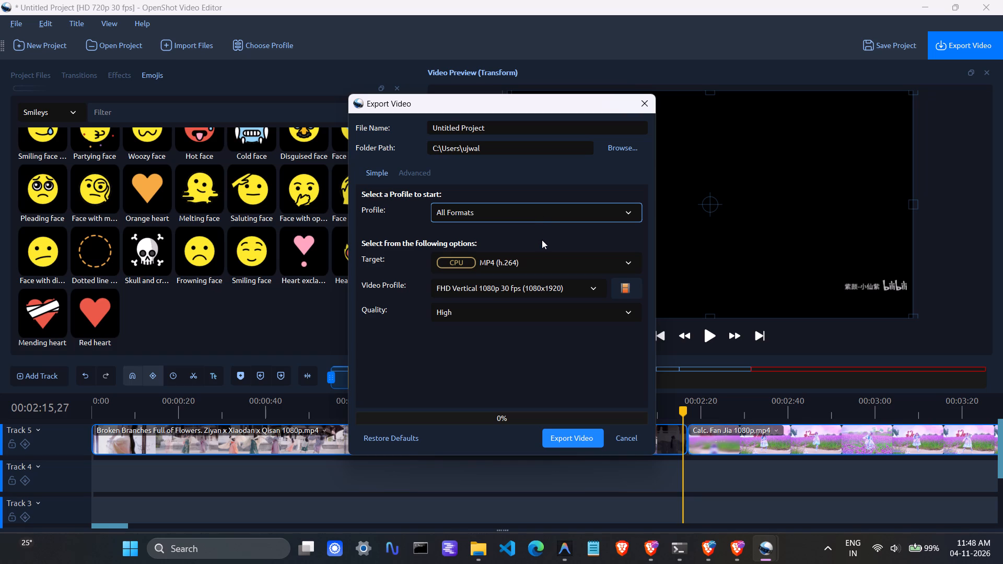
pyautogui.moveTo(511, 127); pyautogui.dragTo(400, 126)
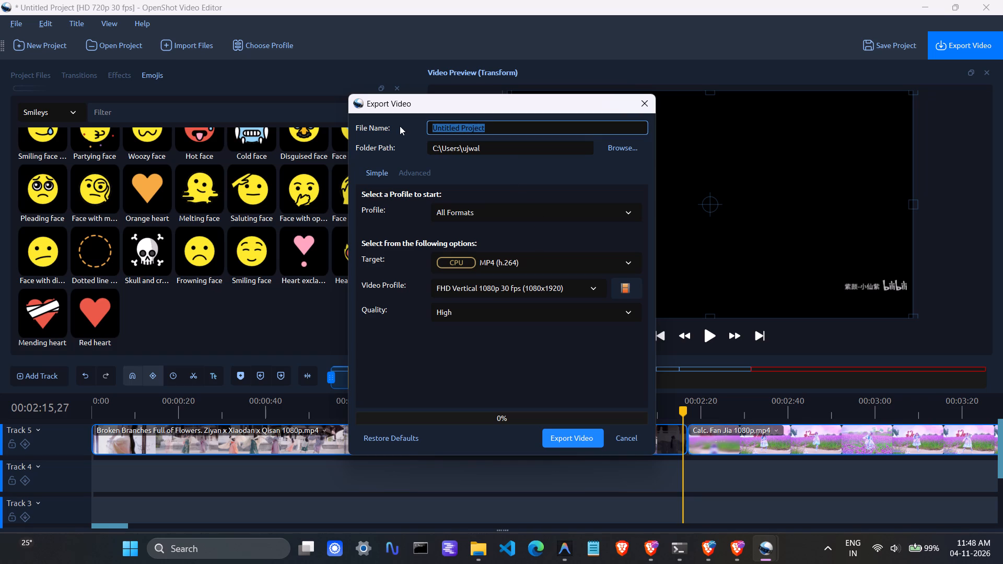
pyautogui.press('BackSpace')
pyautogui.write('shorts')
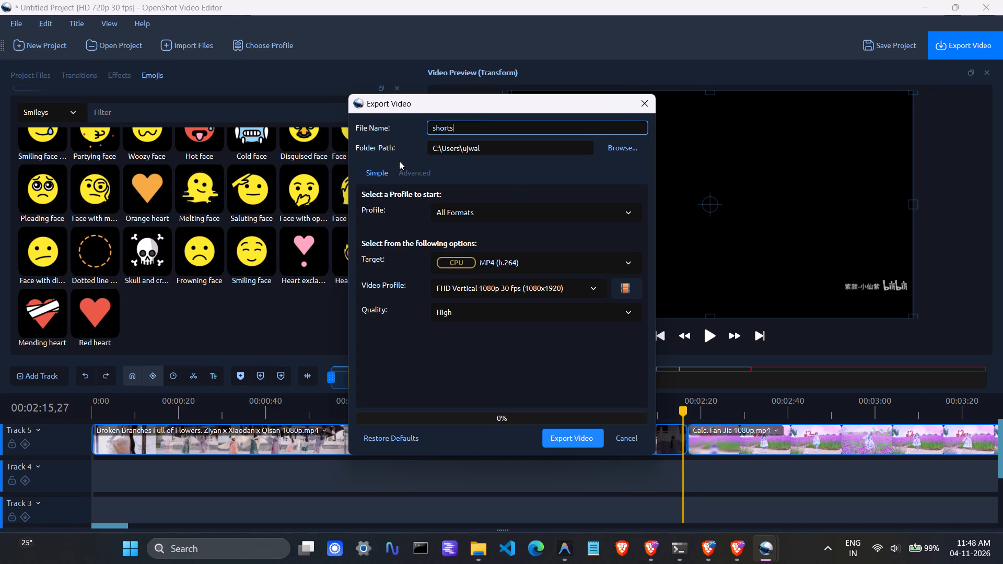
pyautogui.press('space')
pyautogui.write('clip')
pyautogui.click(577, 438)
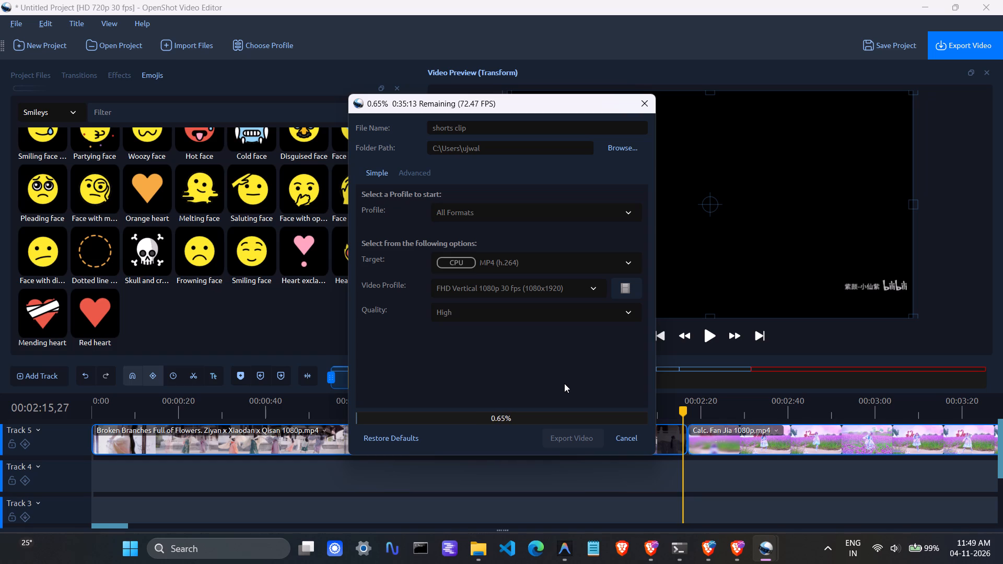
# Switch to Task Manager to check the system's performance while the video exports.
pyautogui.hotkey('ctrl', 'shift', 'Escape')
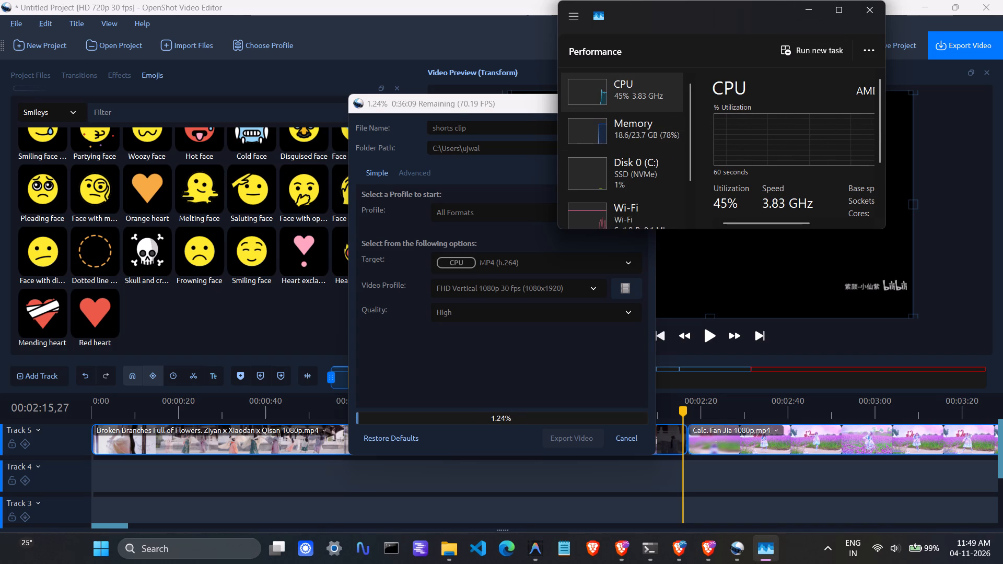